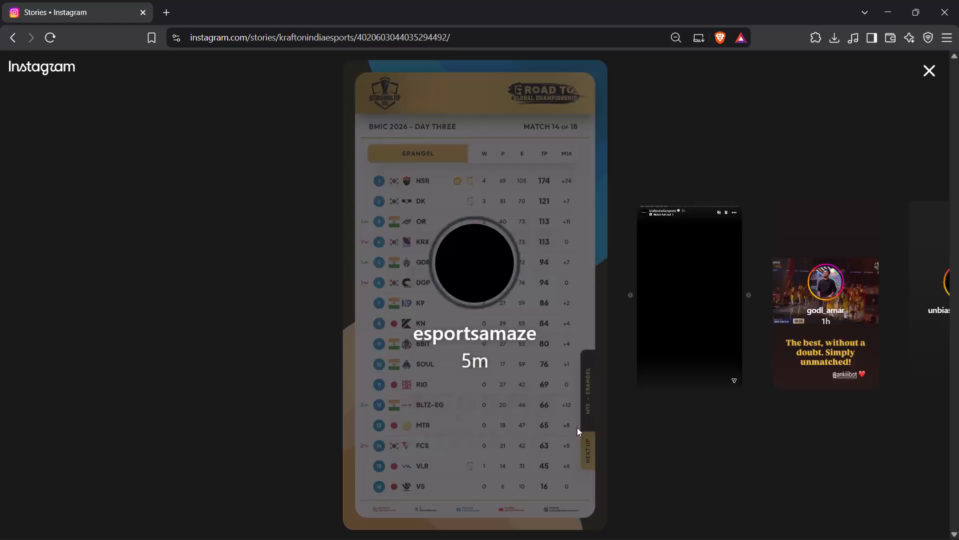
Browse forward through the kraftonindiaesports stories about BMIC 2026 Day 3, up to the Match 13 points table.
{"action": "key", "text": "Right"}
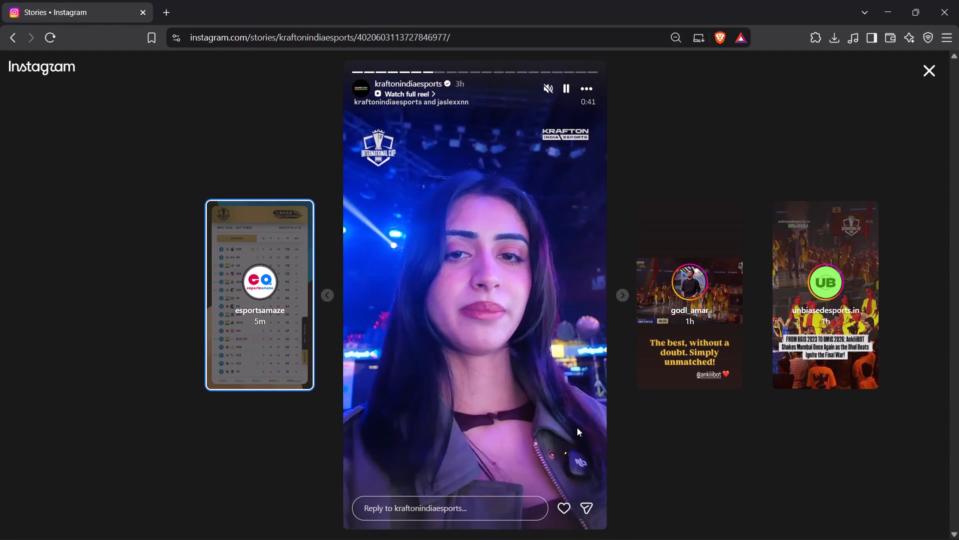
{"action": "key", "text": "Right"}
{"action": "key", "text": "Right"}
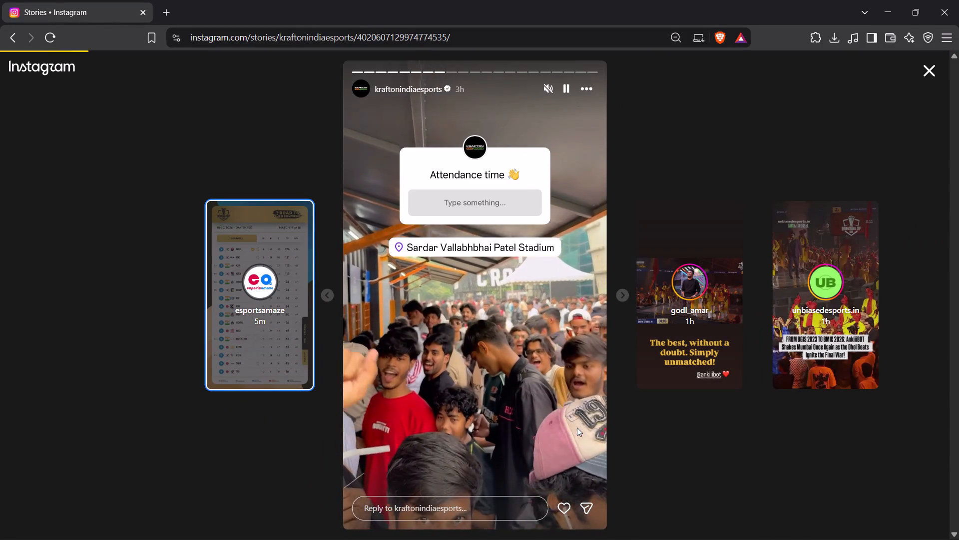
{"action": "key", "text": "Right"}
{"action": "key", "text": "Right"}
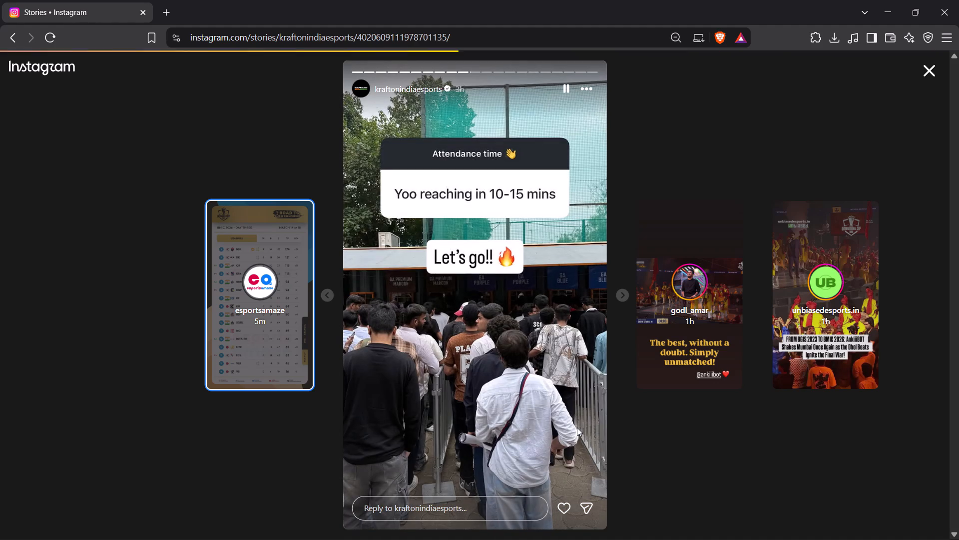
{"action": "key", "text": "Right"}
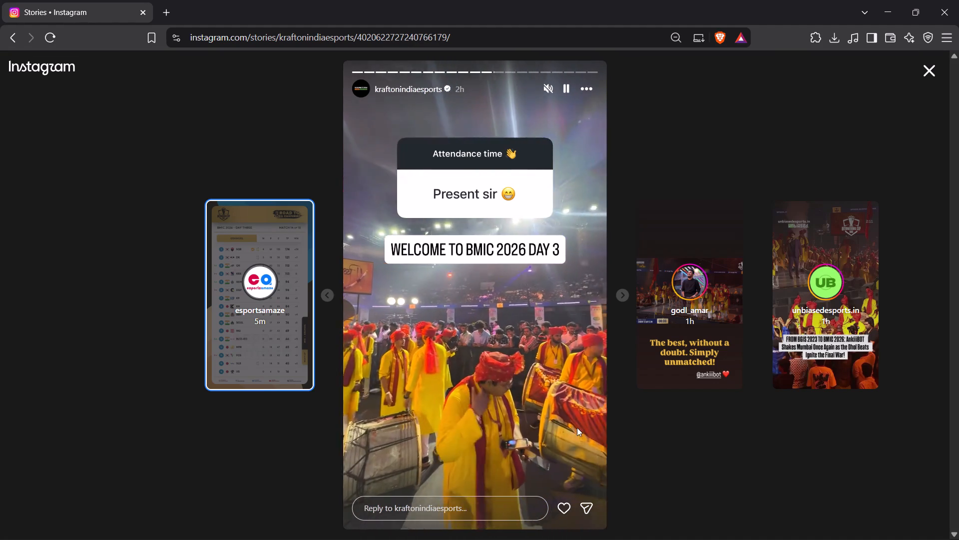
{"action": "key", "text": "Right"}
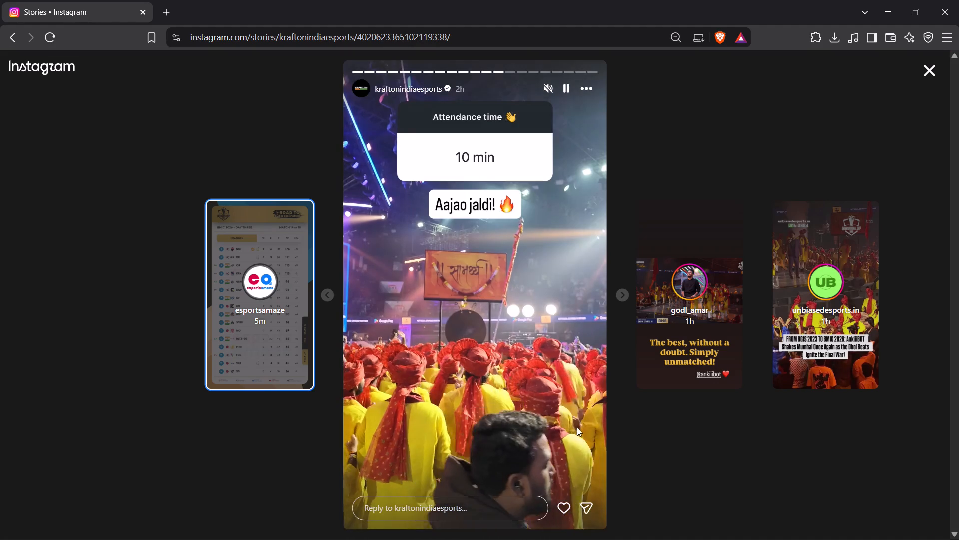
{"action": "key", "text": "Right"}
{"action": "key", "text": "Right"}
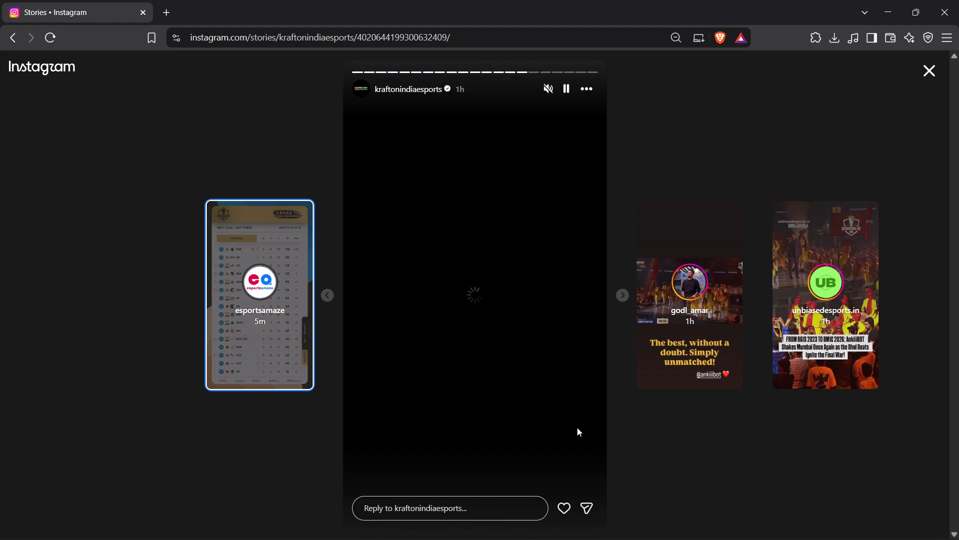
{"action": "key", "text": "Left"}
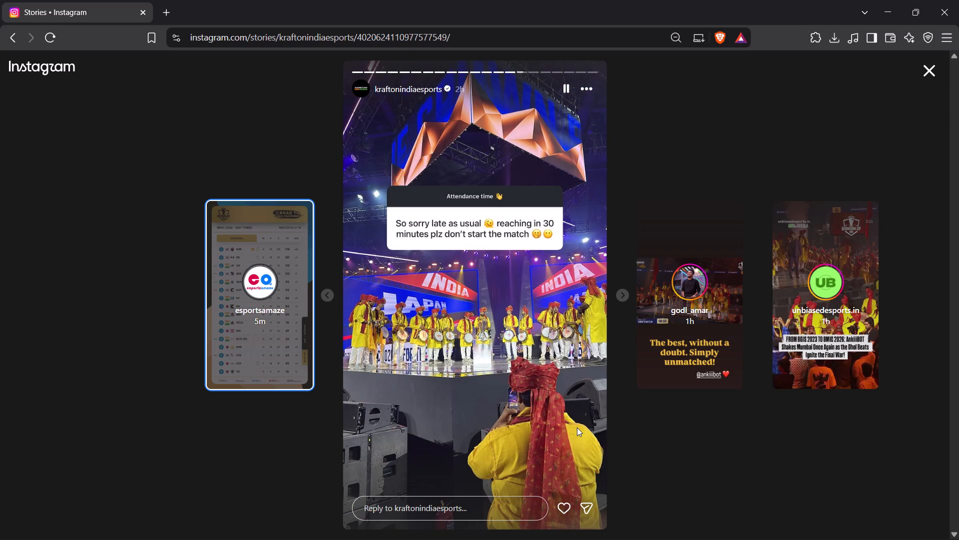
{"action": "key", "text": "Right"}
{"action": "key", "text": "Right"}
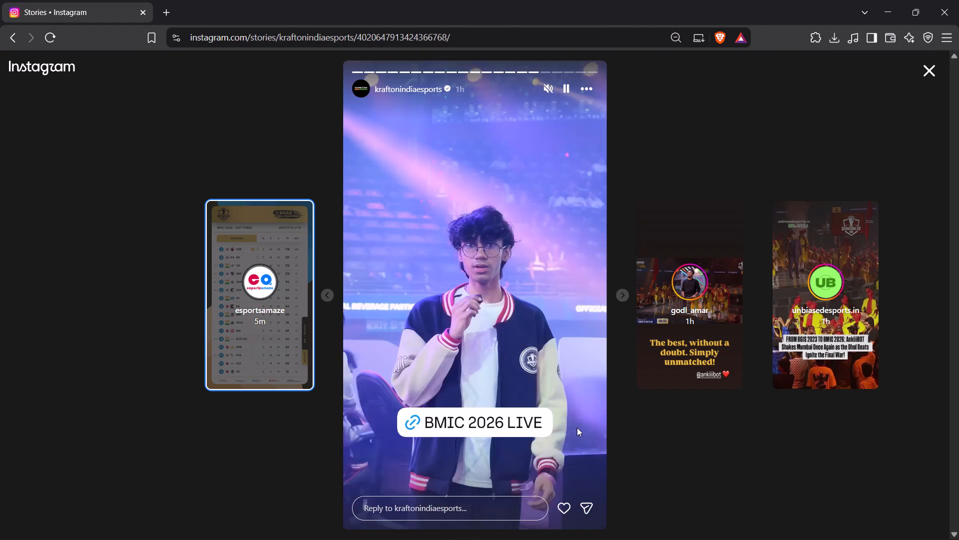
{"action": "key", "text": "Right"}
{"action": "key", "text": "Right"}
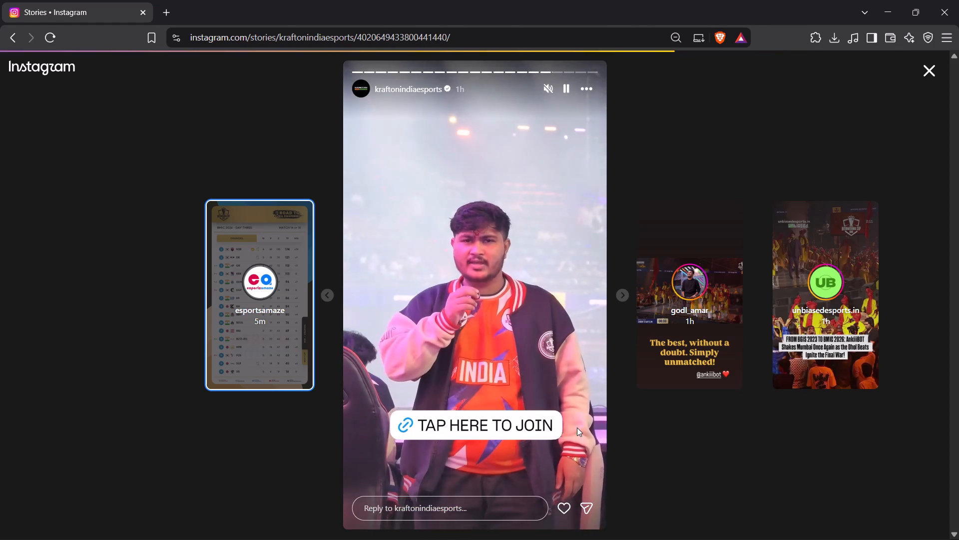
{"action": "key", "text": "Right"}
{"action": "key", "text": "Right"}
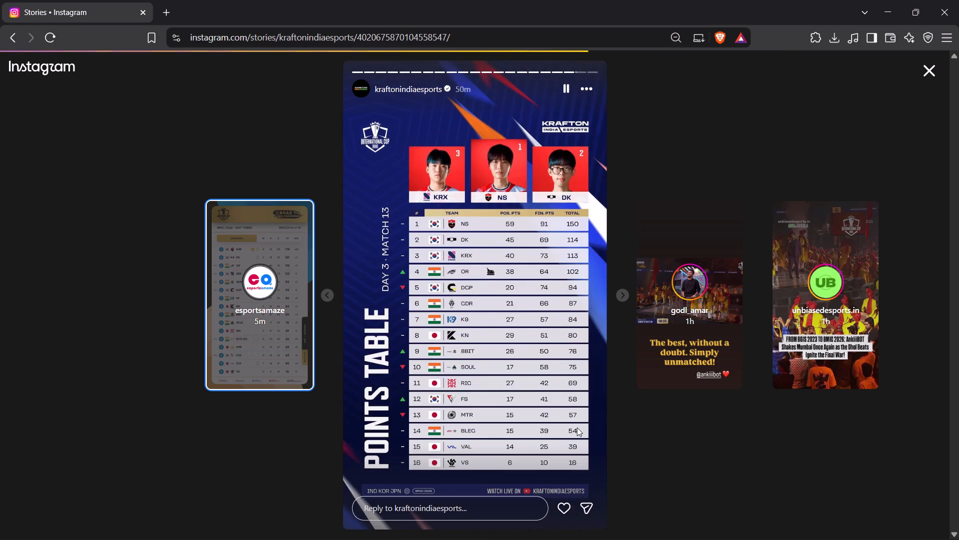
Continue through the following accounts' stories, from godl_amar and unbiasedesports.in to the last letsgrowesports.igc story.
{"action": "key", "text": "Right"}
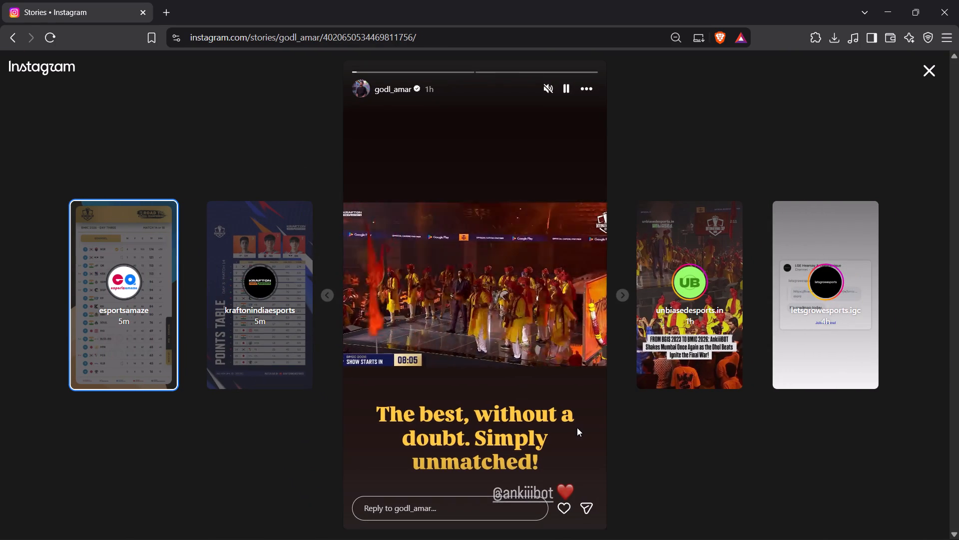
{"action": "key", "text": "Right"}
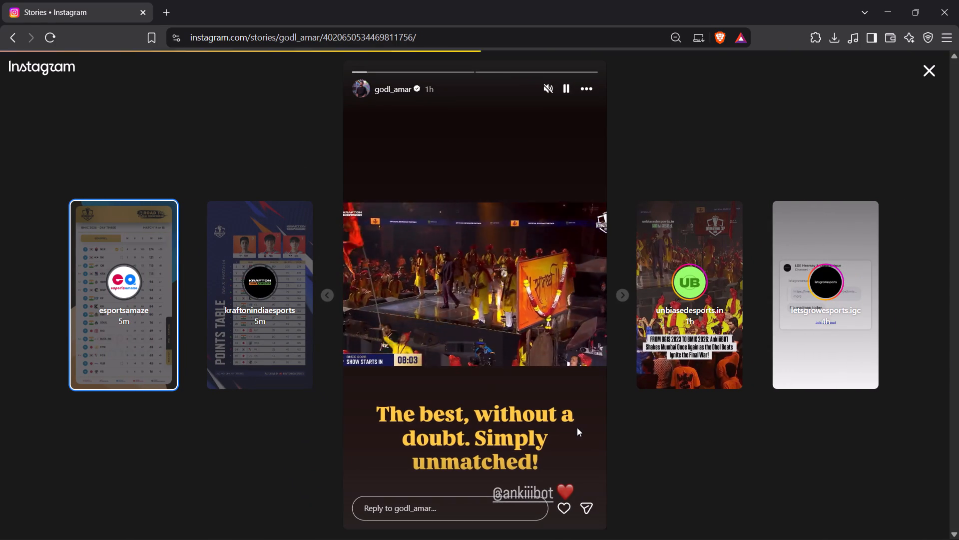
{"action": "key", "text": "Right"}
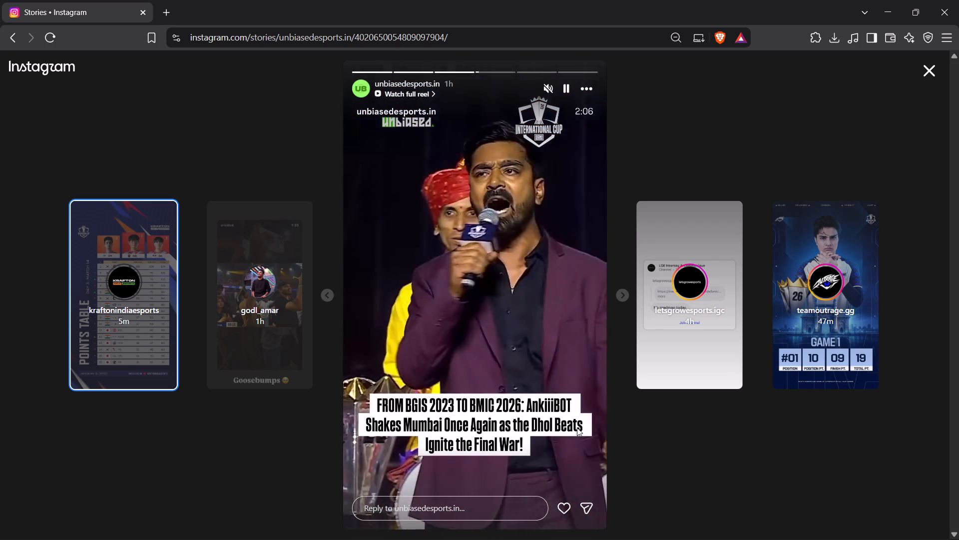
{"action": "key", "text": "Right"}
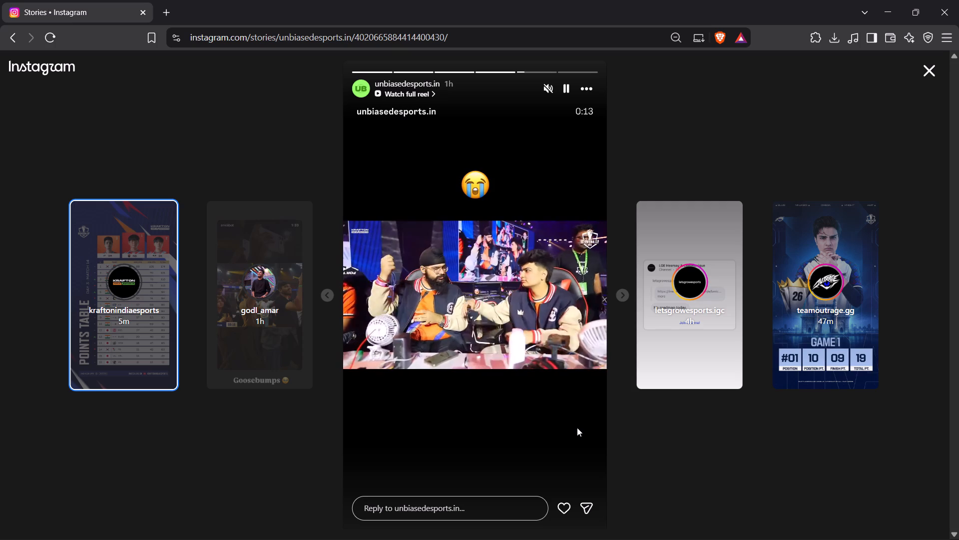
{"action": "key", "text": "Right"}
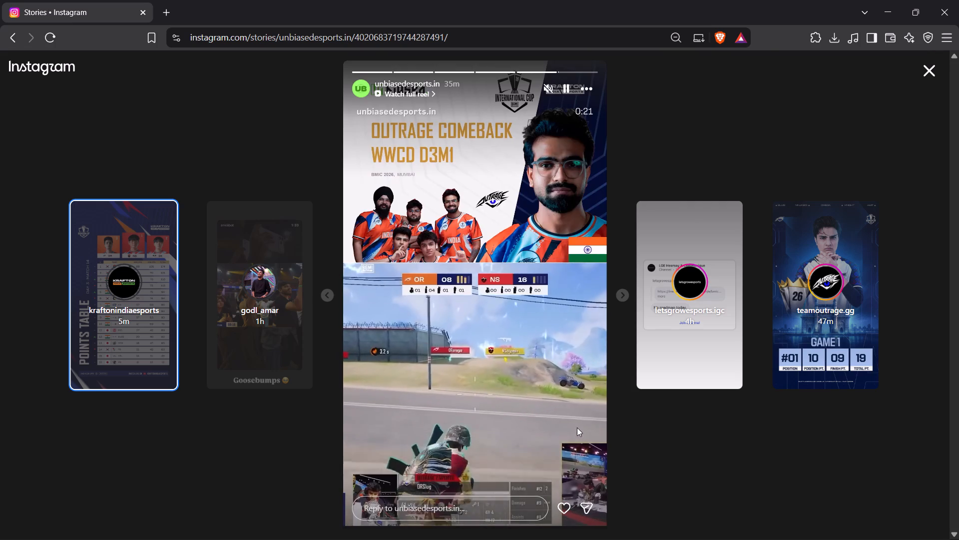
{"action": "key", "text": "Right"}
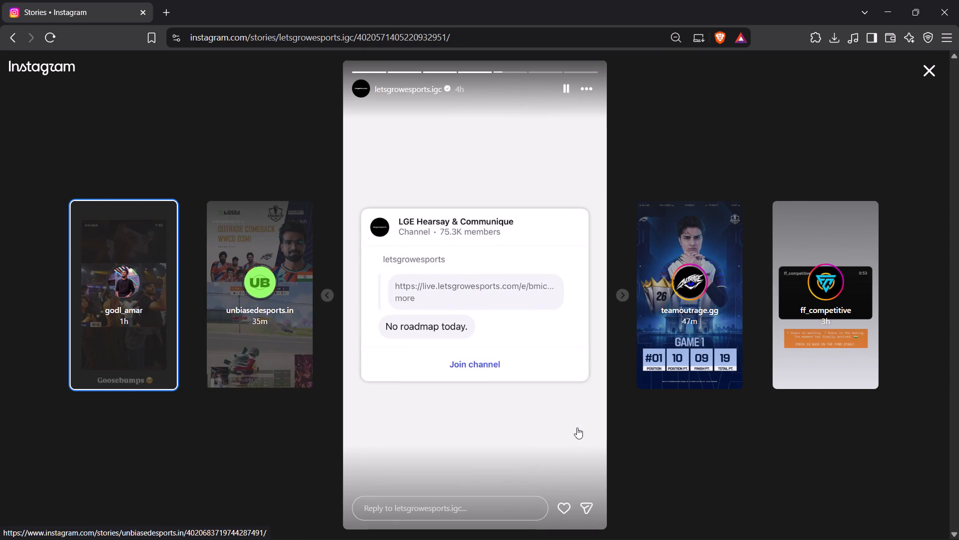
{"action": "key", "text": "Right"}
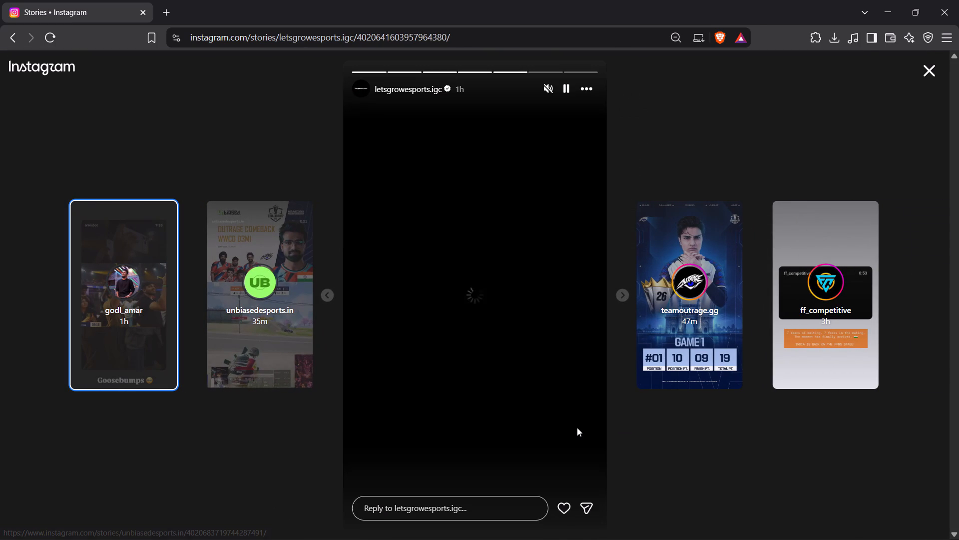
{"action": "key", "text": "Right"}
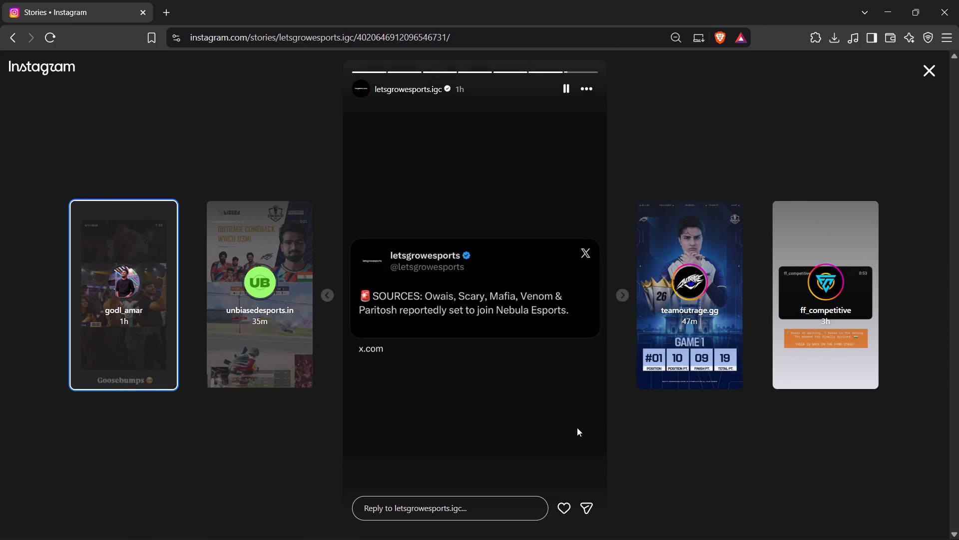
{"action": "key", "text": "Right"}
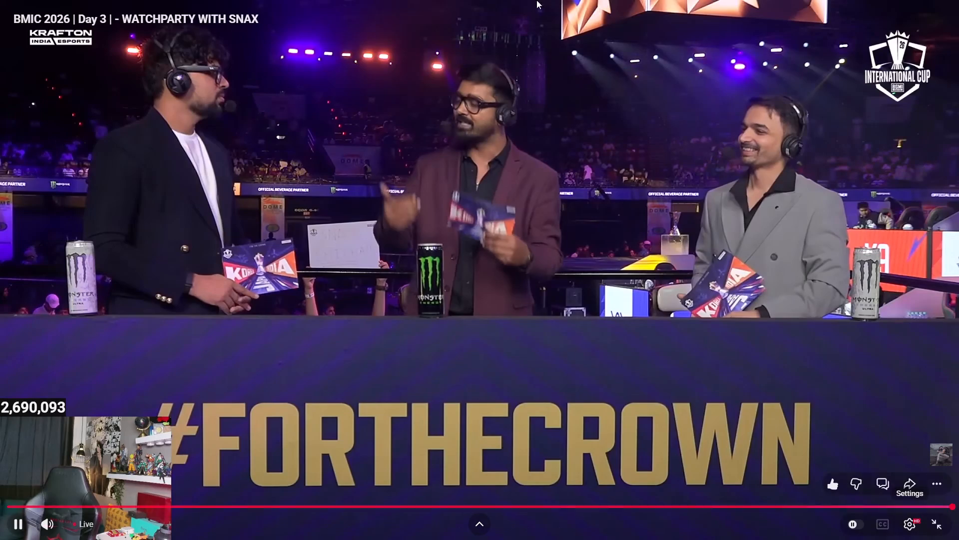
Switch to the other browser window and open the Pinterest home feed in a new tab.
{"action": "key", "text": "alt+Tab"}
{"action": "left_click", "coordinate": [622, 11]}
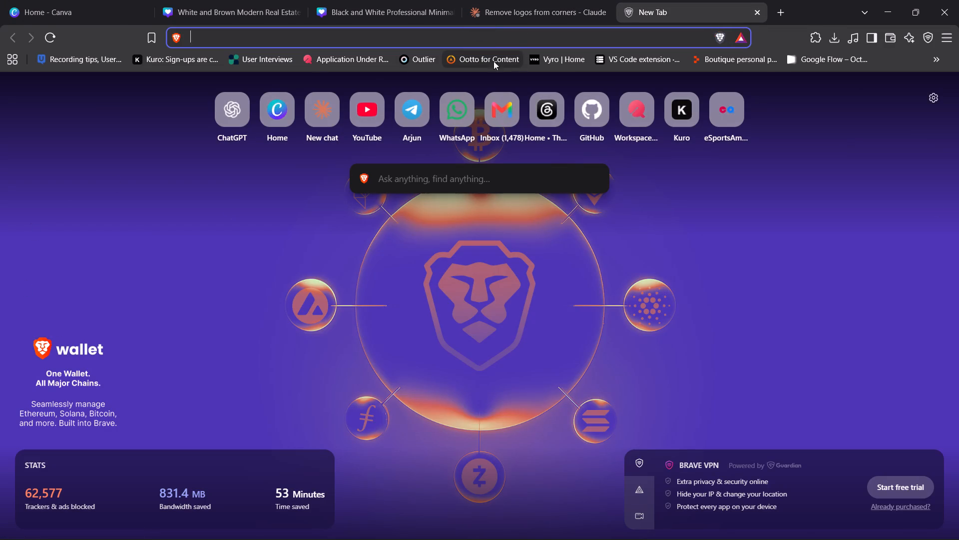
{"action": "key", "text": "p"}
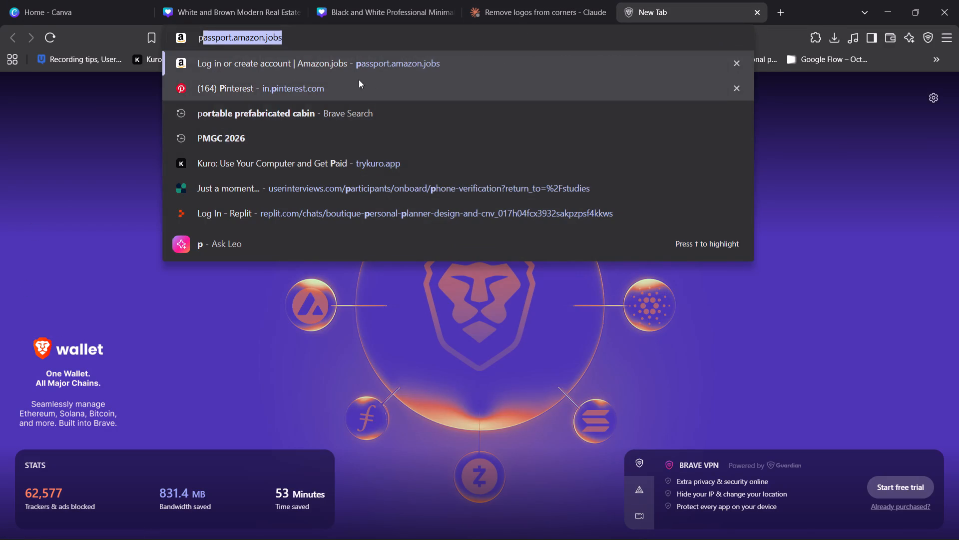
{"action": "left_click", "coordinate": [345, 82]}
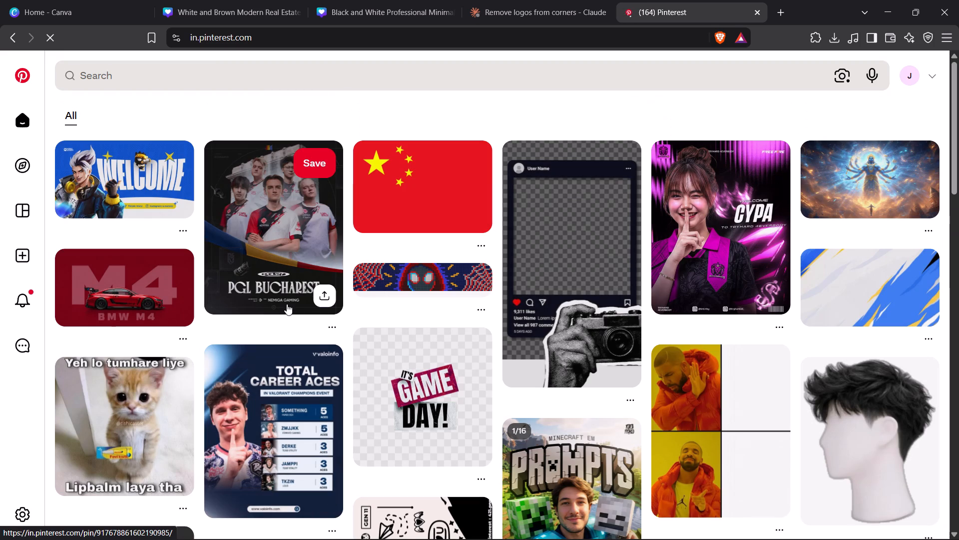
Browse the Pinterest home feed for esports poster references, including a look at the ValoInfo Total Career Aces pin.
{"action": "scroll", "coordinate": [287, 303], "scroll_direction": "down", "scroll_amount": 2}
{"action": "left_click", "coordinate": [281, 306]}
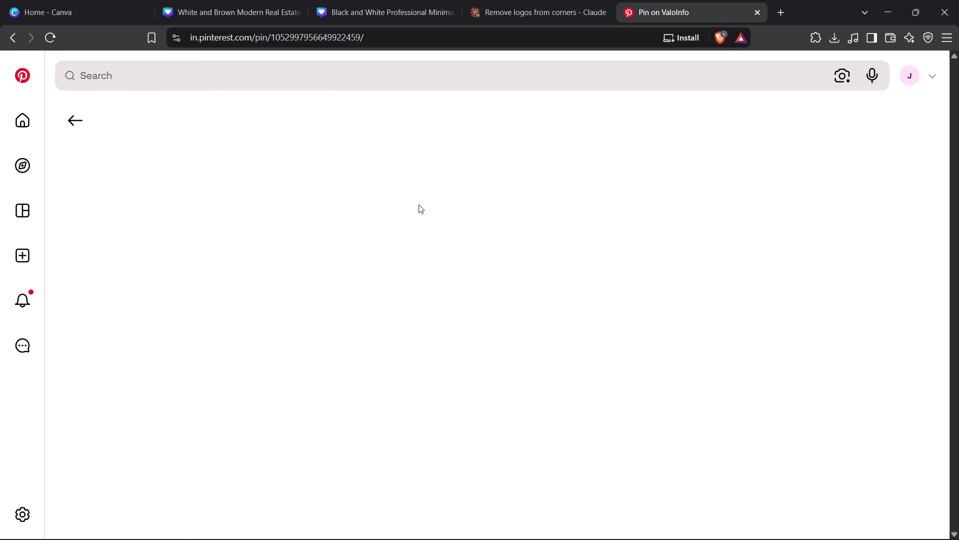
{"action": "left_click", "coordinate": [453, 185]}
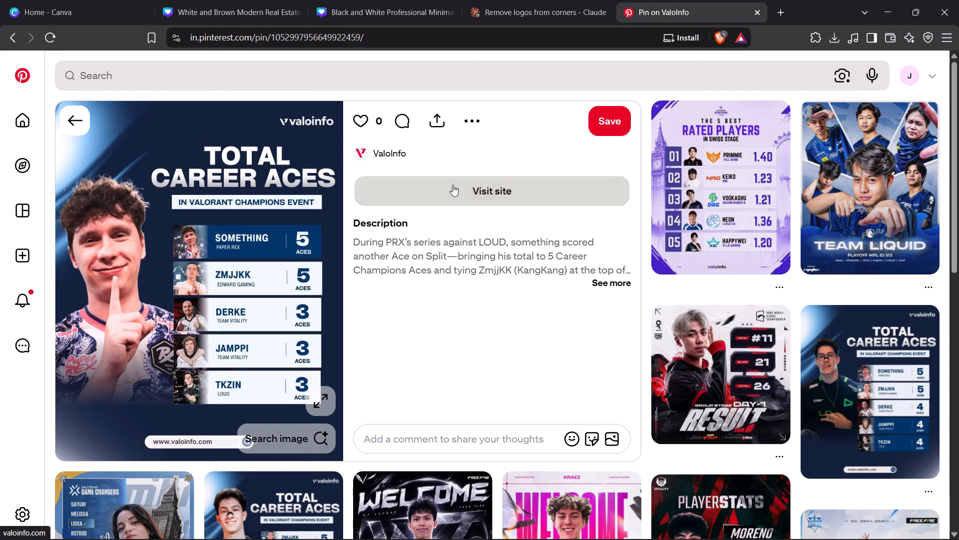
{"action": "scroll", "coordinate": [426, 286], "scroll_direction": "down", "scroll_amount": 6}
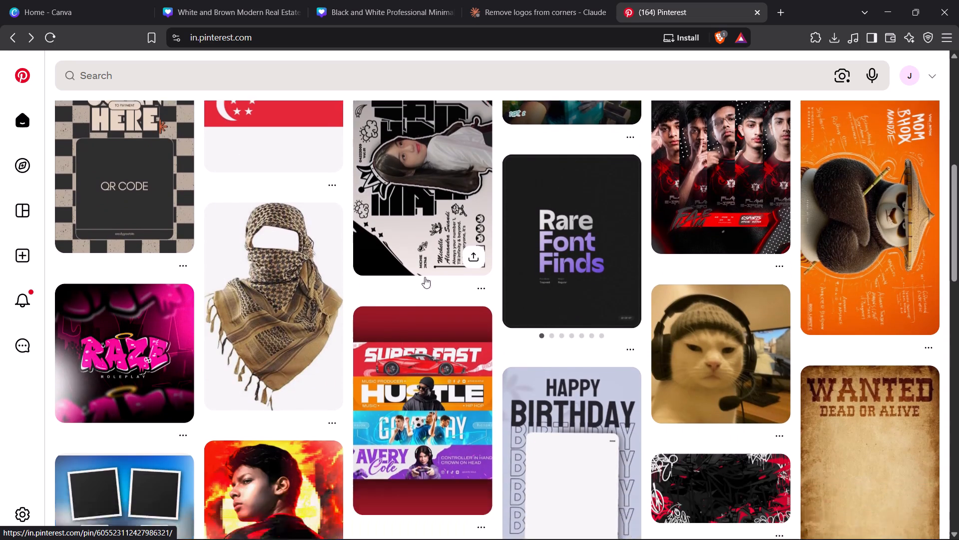
Search Pinterest for "player cards".
{"action": "scroll", "coordinate": [425, 277], "scroll_direction": "down", "scroll_amount": 6}
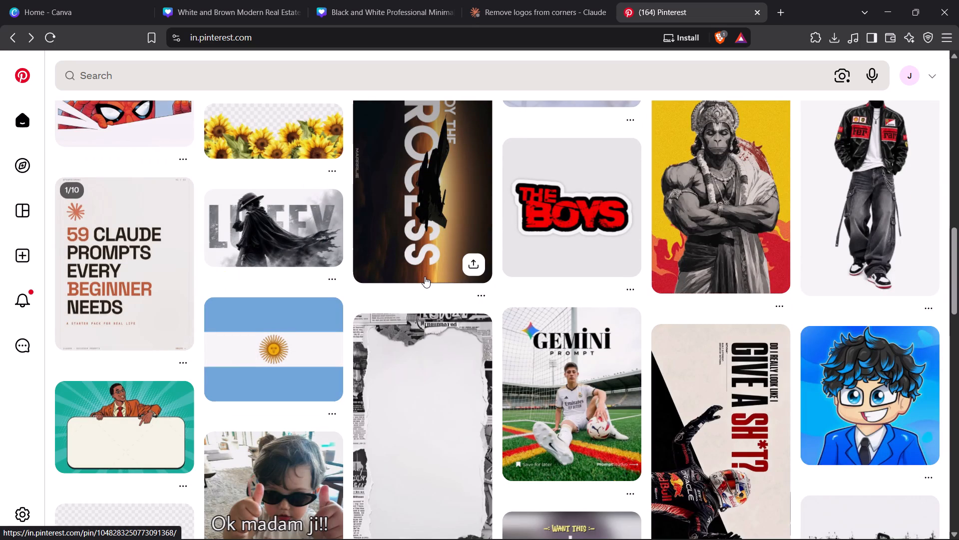
{"action": "scroll", "coordinate": [425, 276], "scroll_direction": "down", "scroll_amount": 11}
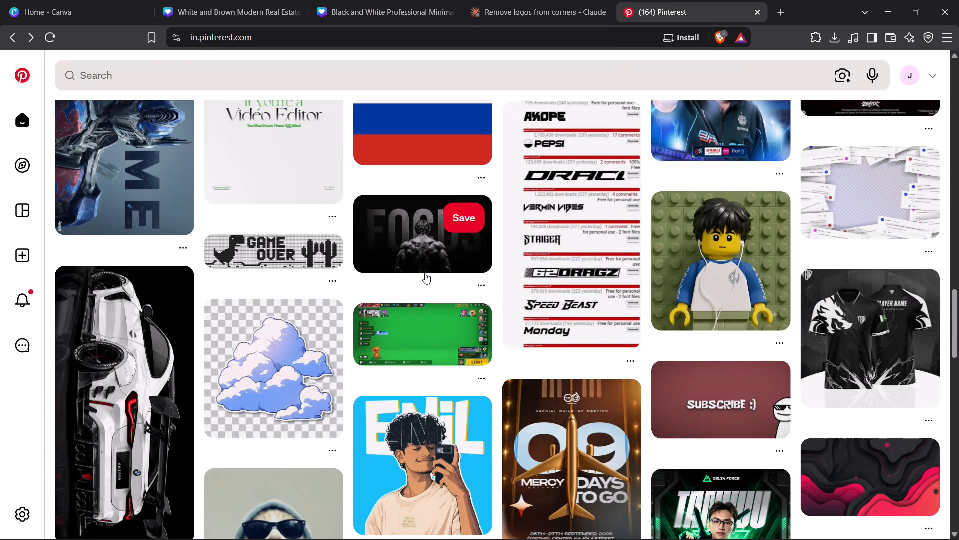
{"action": "scroll", "coordinate": [425, 273], "scroll_direction": "down", "scroll_amount": 6}
{"action": "left_click", "coordinate": [205, 86]}
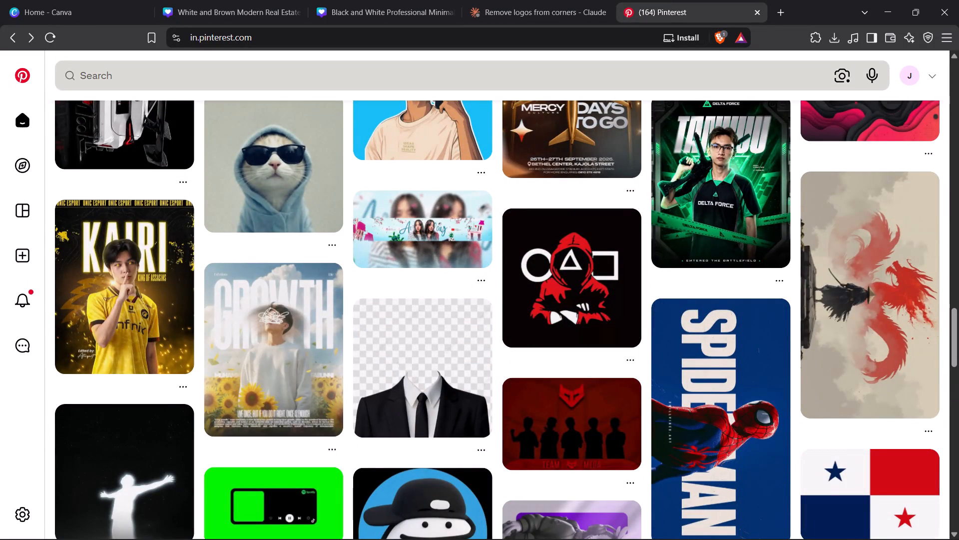
{"action": "type", "text": "player"}
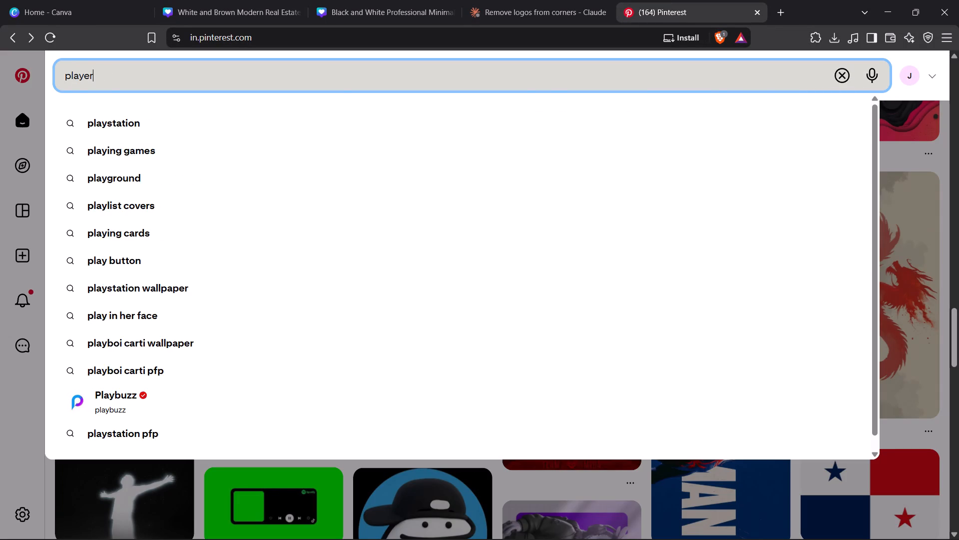
{"action": "key", "text": "space"}
{"action": "type", "text": "ca"}
{"action": "key", "text": "r"}
{"action": "type", "text": "dds"}
{"action": "key", "text": "BackSpace"}
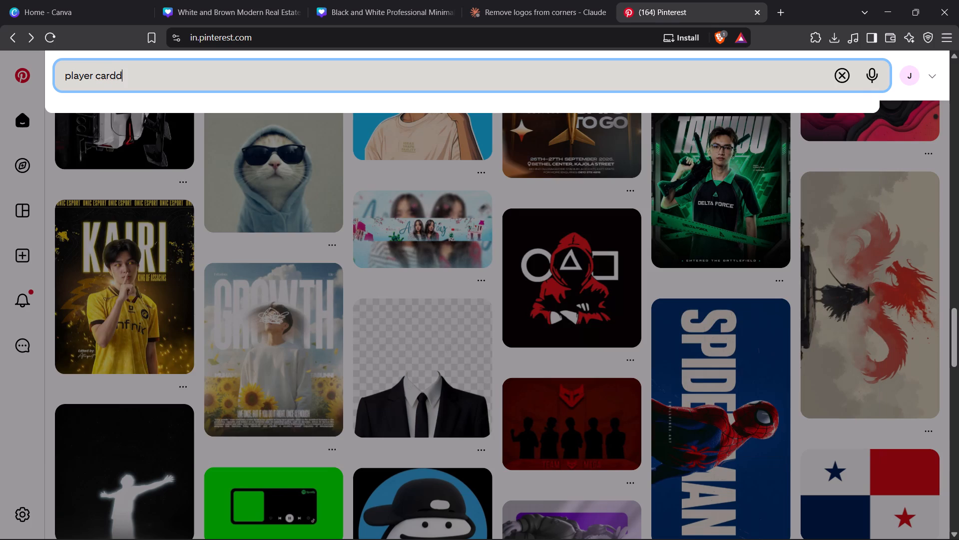
{"action": "key", "text": "BackSpace"}
{"action": "key", "text": "s"}
{"action": "key", "text": "Return"}
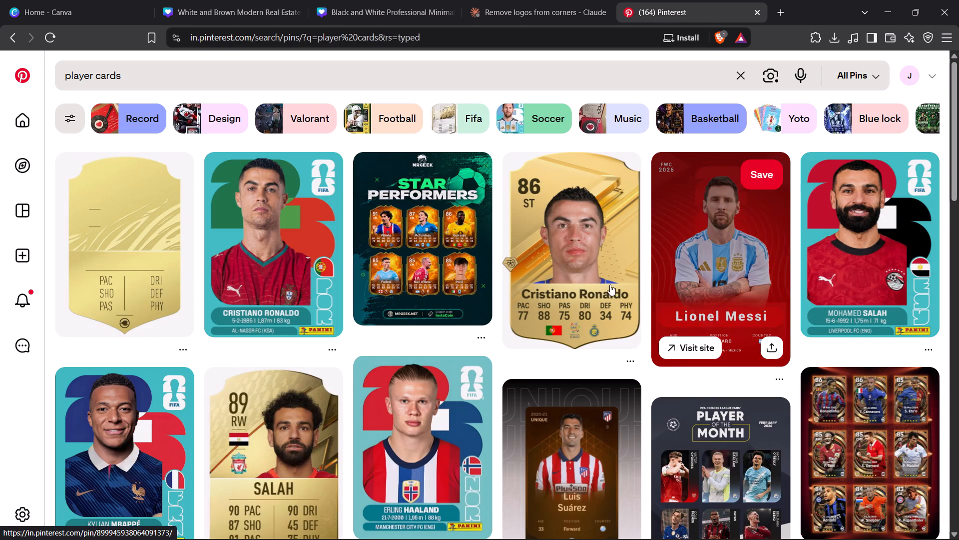
Examine the player card results and related esports designs, opening the Project Rift and TR aimlock pins, for a poster reference.
{"action": "scroll", "coordinate": [457, 289], "scroll_direction": "down", "scroll_amount": 3}
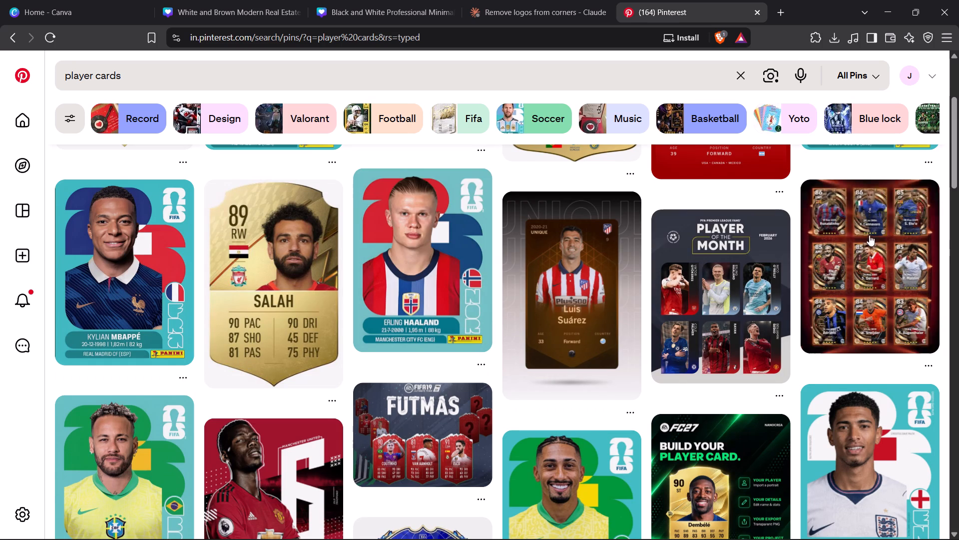
{"action": "scroll", "coordinate": [661, 262], "scroll_direction": "down", "scroll_amount": 3}
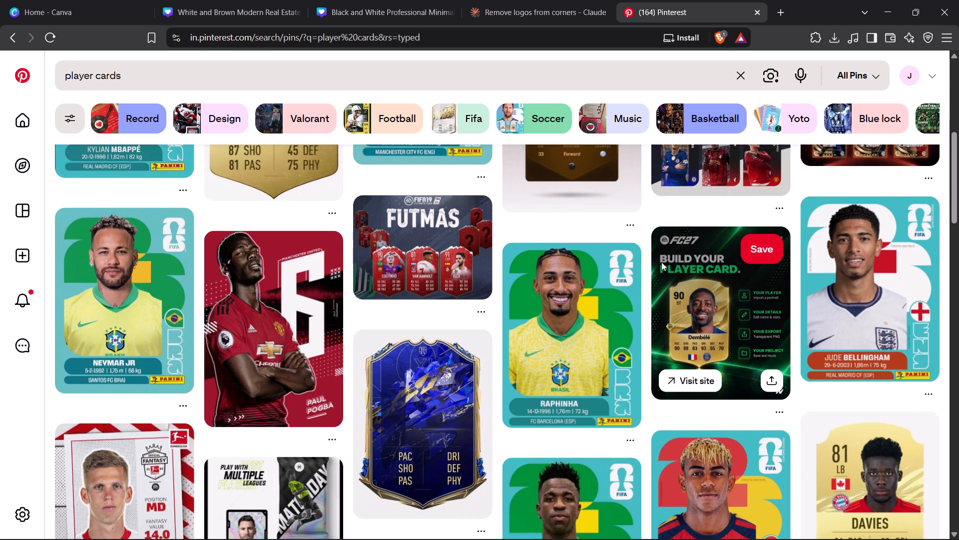
{"action": "scroll", "coordinate": [661, 262], "scroll_direction": "down", "scroll_amount": 4}
{"action": "scroll", "coordinate": [661, 262], "scroll_direction": "up", "scroll_amount": 2}
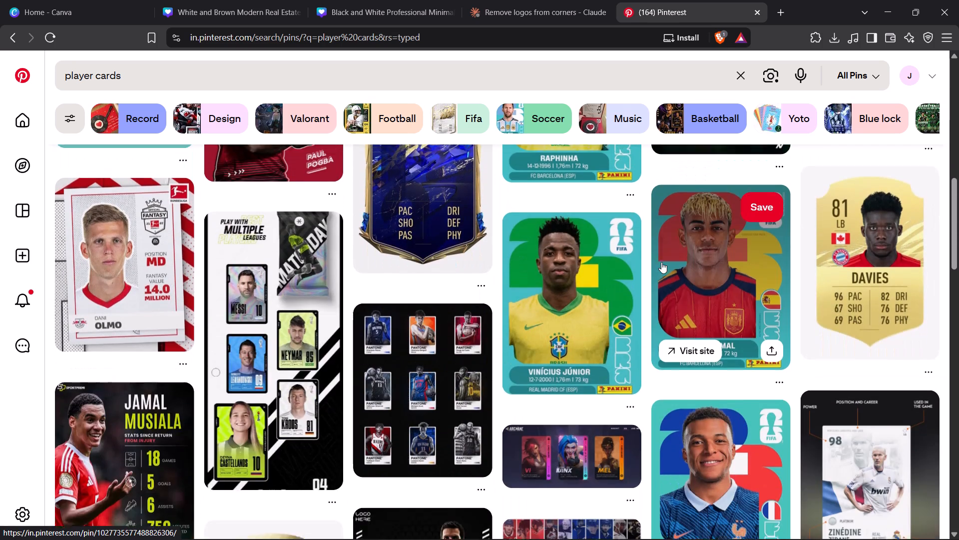
{"action": "scroll", "coordinate": [661, 262], "scroll_direction": "up", "scroll_amount": 1}
{"action": "scroll", "coordinate": [661, 262], "scroll_direction": "down", "scroll_amount": 8}
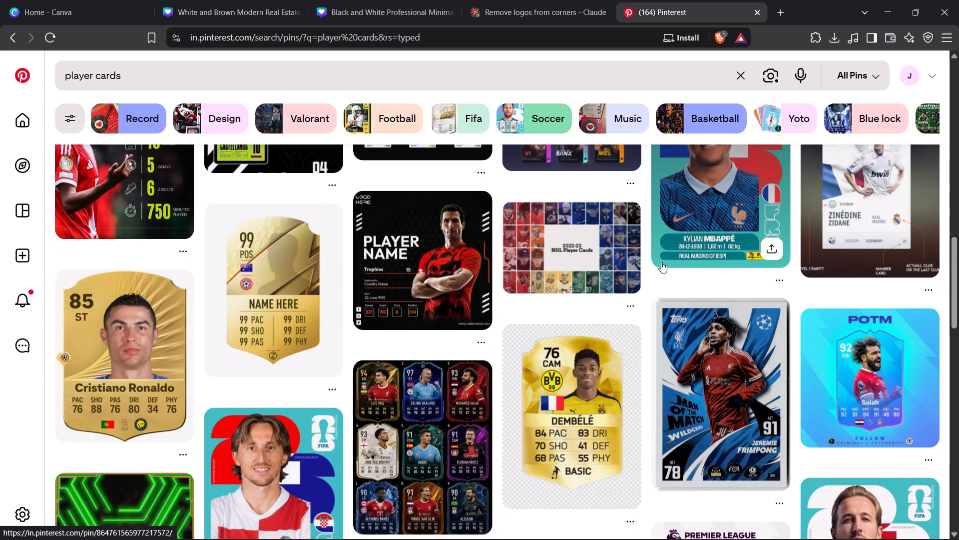
{"action": "scroll", "coordinate": [661, 262], "scroll_direction": "down", "scroll_amount": 4}
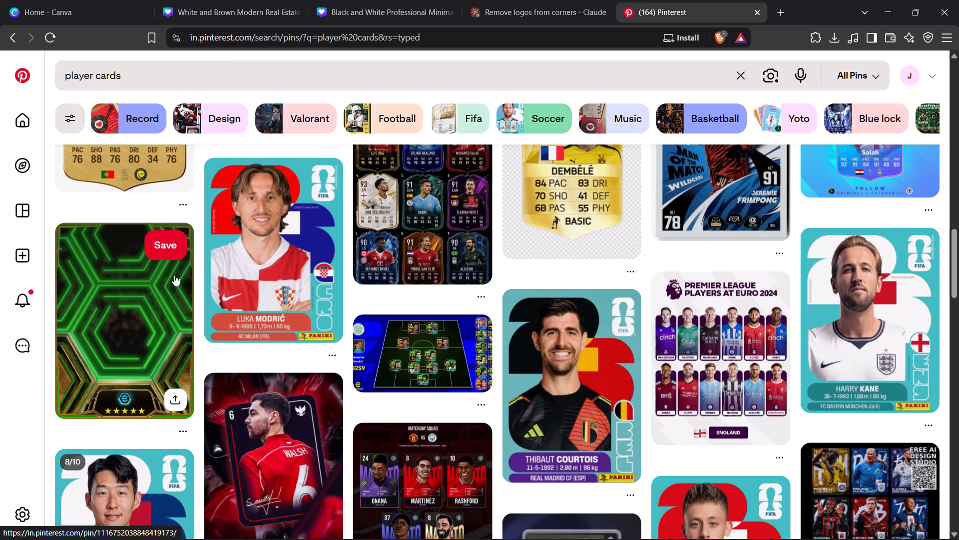
{"action": "scroll", "coordinate": [175, 274], "scroll_direction": "down", "scroll_amount": 6}
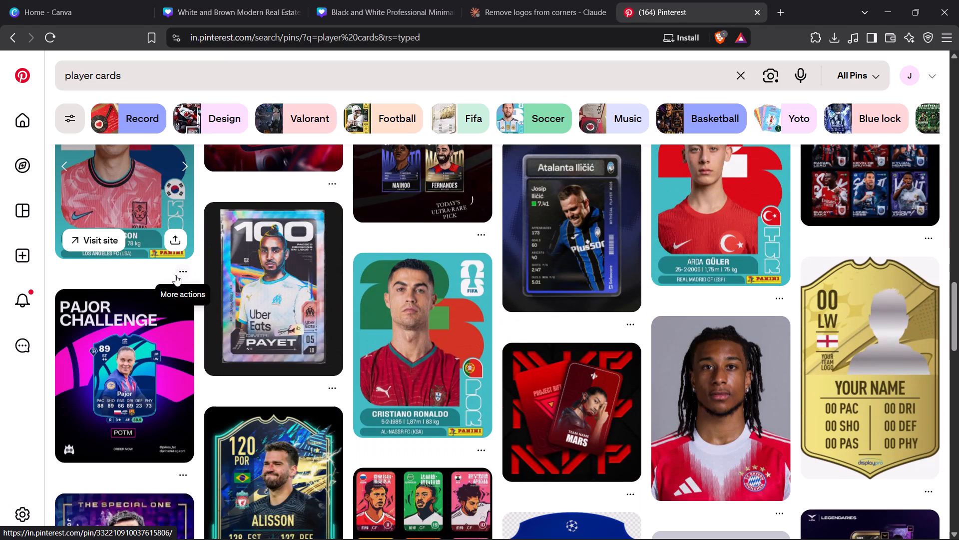
{"action": "left_click", "coordinate": [565, 412]}
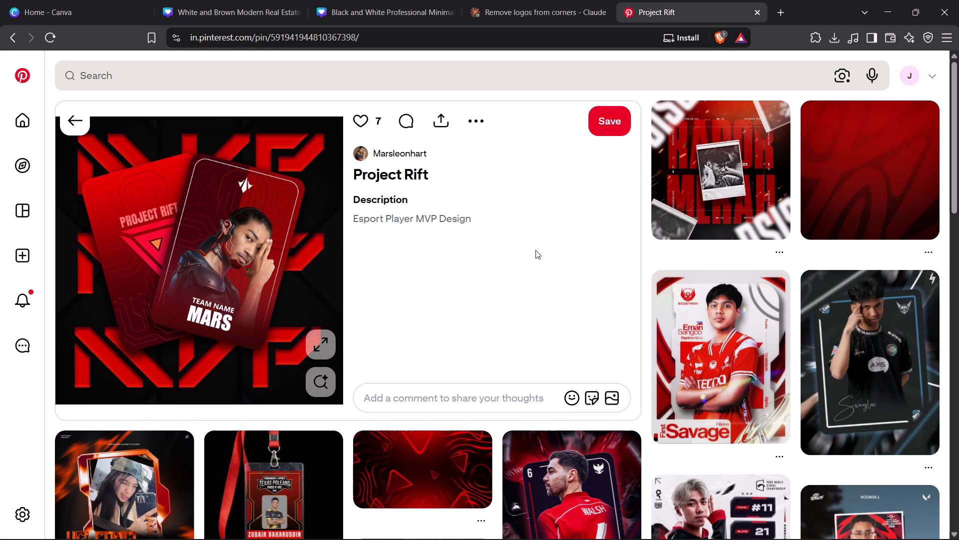
{"action": "scroll", "coordinate": [535, 250], "scroll_direction": "down", "scroll_amount": 4}
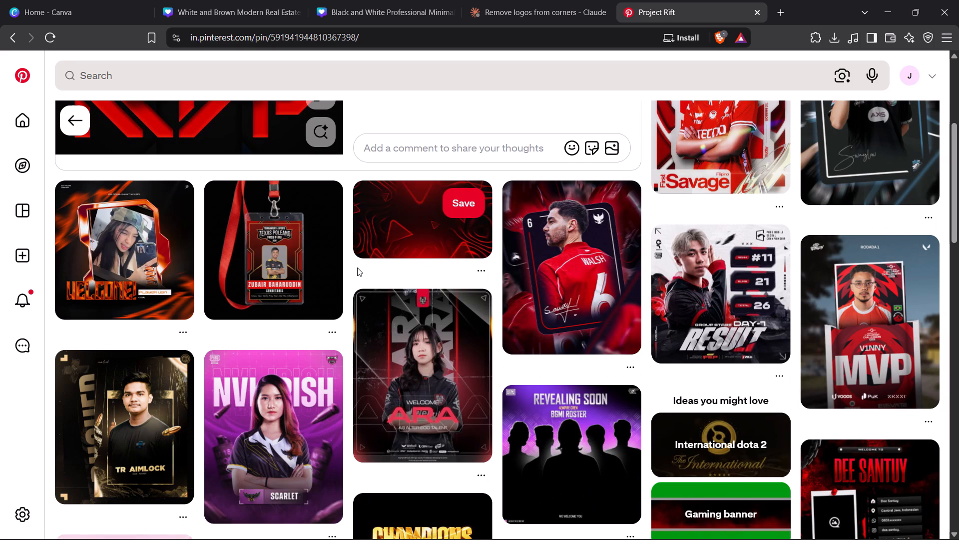
{"action": "scroll", "coordinate": [357, 267], "scroll_direction": "down", "scroll_amount": 1}
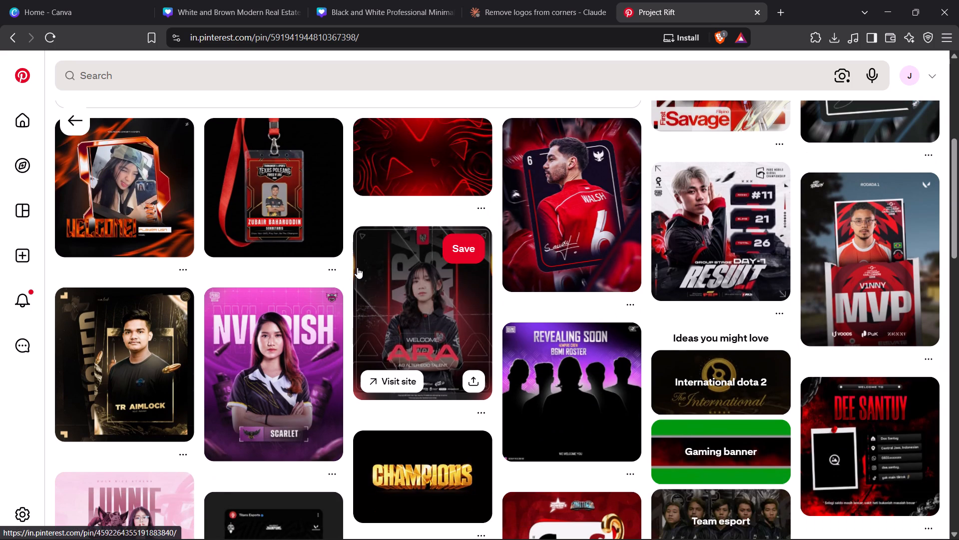
{"action": "left_click", "coordinate": [98, 364]}
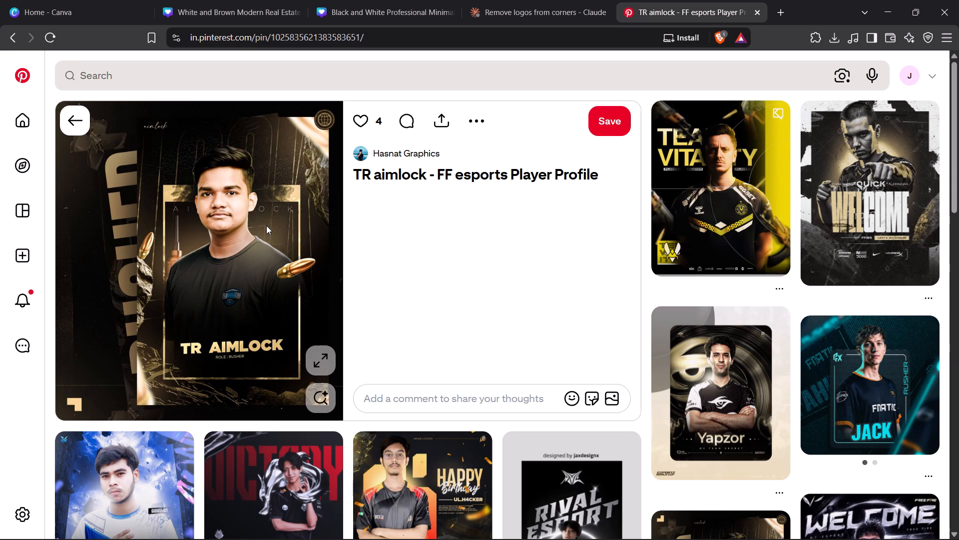
{"action": "scroll", "coordinate": [266, 225], "scroll_direction": "down", "scroll_amount": 6}
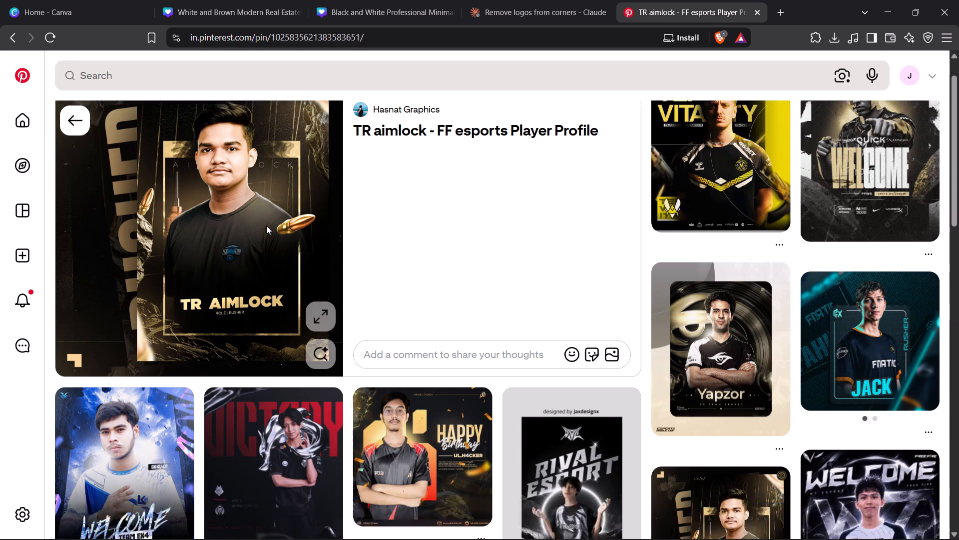
{"action": "scroll", "coordinate": [266, 225], "scroll_direction": "up", "scroll_amount": 5}
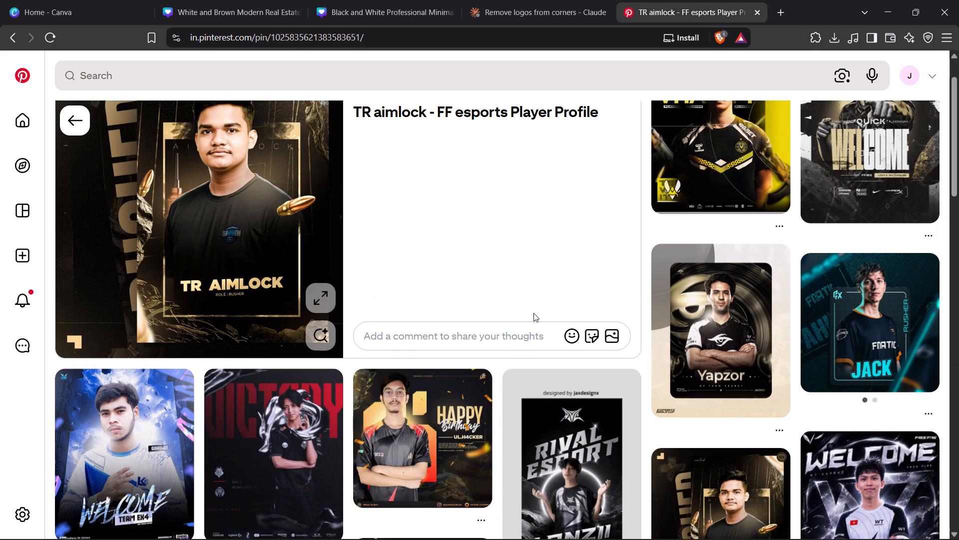
{"action": "left_click", "coordinate": [742, 332]}
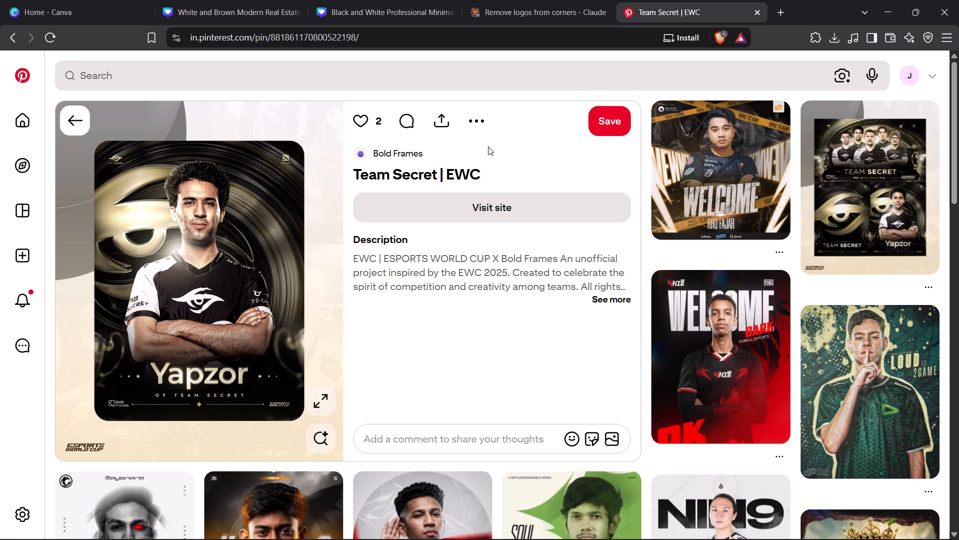
{"action": "left_click", "coordinate": [481, 125]}
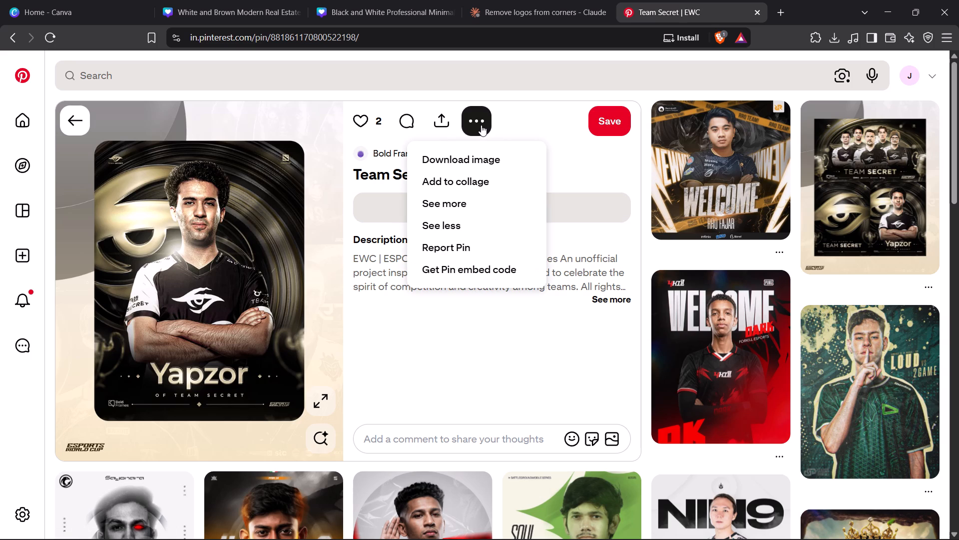
{"action": "left_click", "coordinate": [480, 153]}
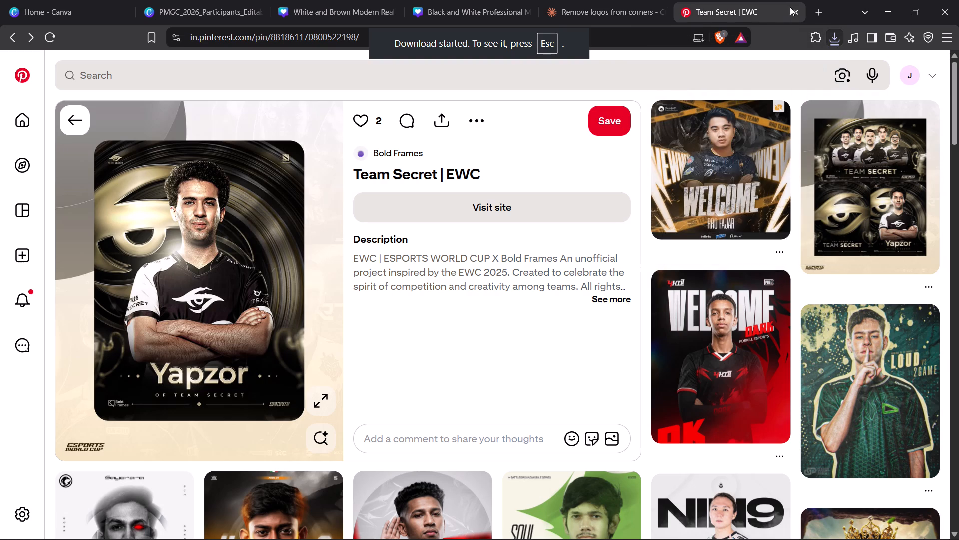
Close the Team Secret pin and add a blank fifth page to the White and Brown Modern Real Estate Instagram Post design.
{"action": "left_click", "coordinate": [794, 12]}
{"action": "left_click", "coordinate": [534, 5]}
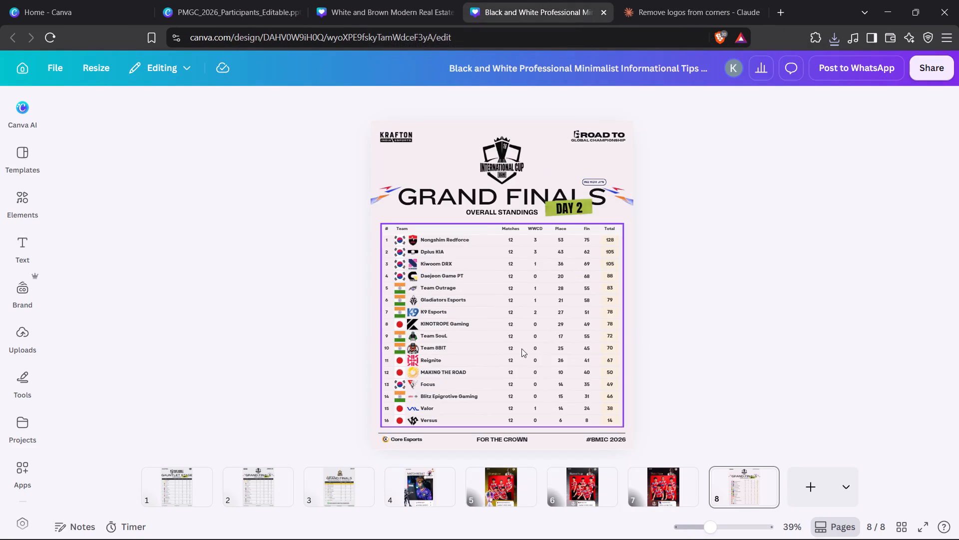
{"action": "left_click", "coordinate": [391, 0]}
{"action": "left_click", "coordinate": [642, 490]}
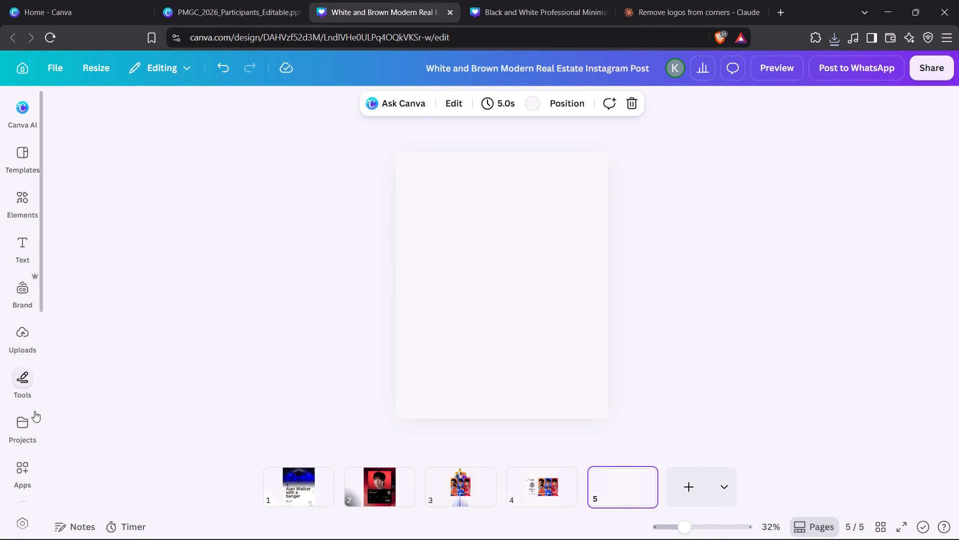
Upload the NS_XZY_MVP_poster_canva PowerPoint file from Downloads to the Canva uploads.
{"action": "left_click", "coordinate": [23, 339]}
{"action": "left_click", "coordinate": [161, 146]}
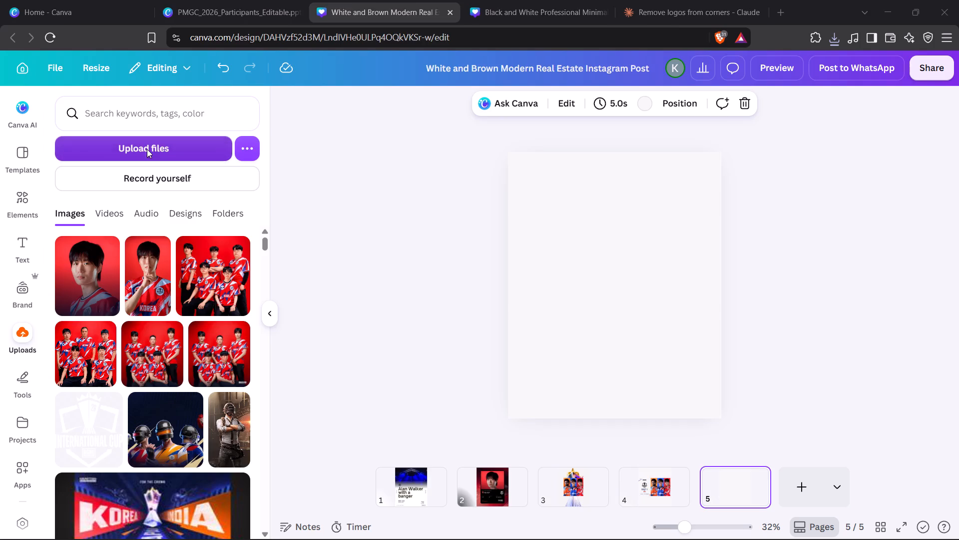
{"action": "left_click", "coordinate": [179, 102]}
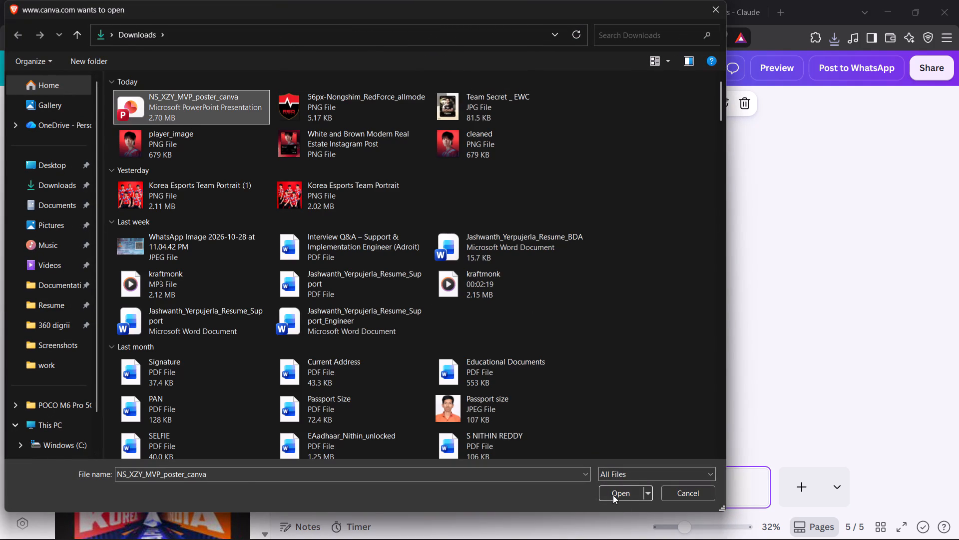
{"action": "left_click", "coordinate": [616, 487]}
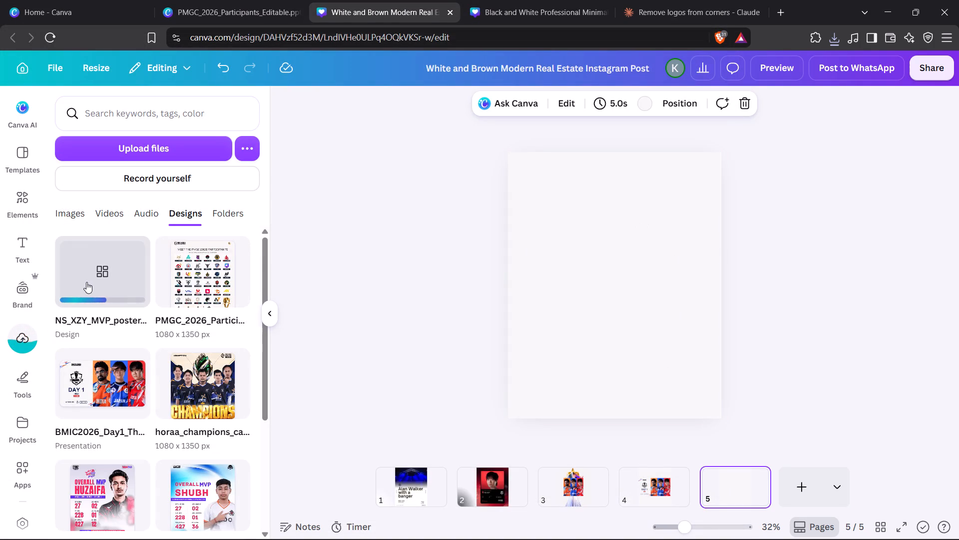
Place the uploaded NS_XZY_MVP_poster design on the blank page 5.
{"action": "left_click", "coordinate": [118, 283]}
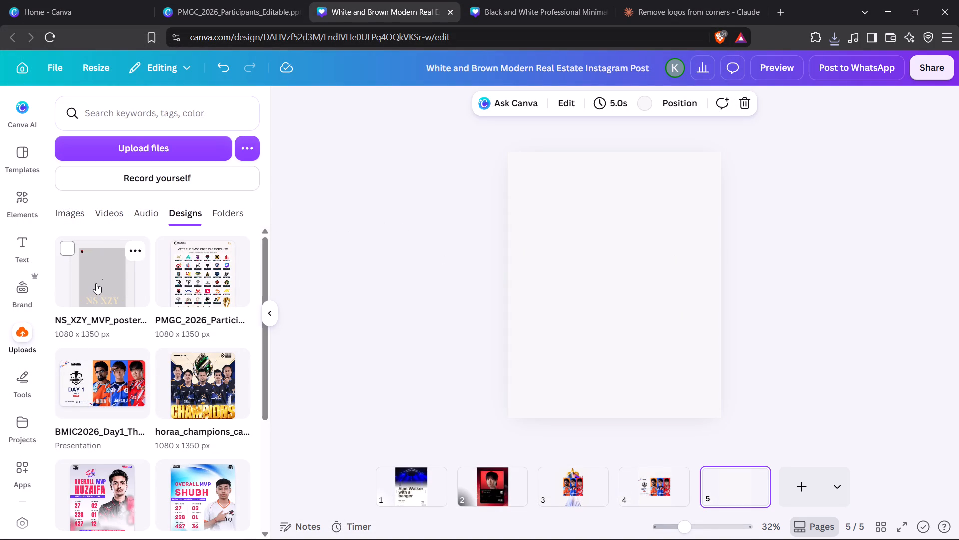
{"action": "left_click", "coordinate": [96, 283]}
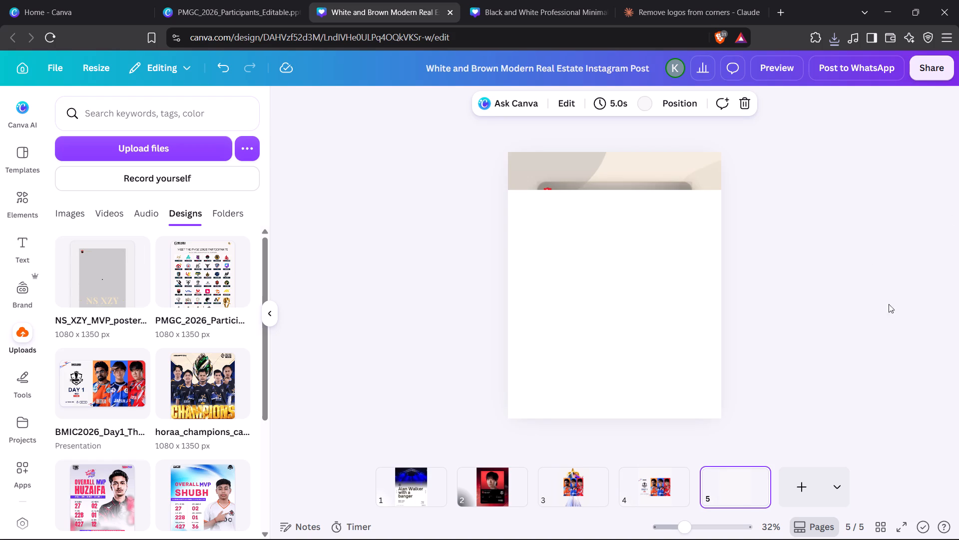
{"action": "left_click", "coordinate": [854, 301]}
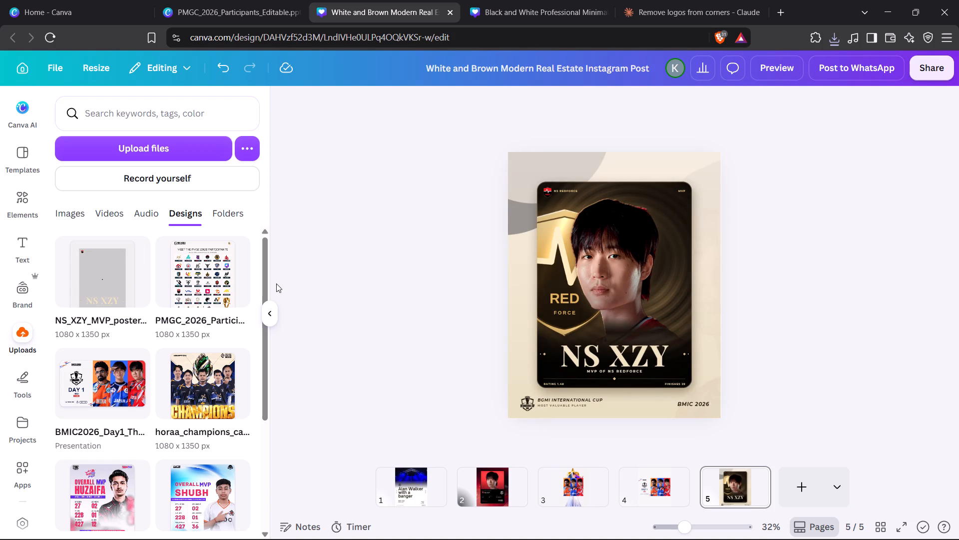
In the Canva poster design, delete the MOST VALUABLE PLAYER line beneath BGMI INTERNATIONAL CUP.
{"action": "left_click", "coordinate": [268, 320]}
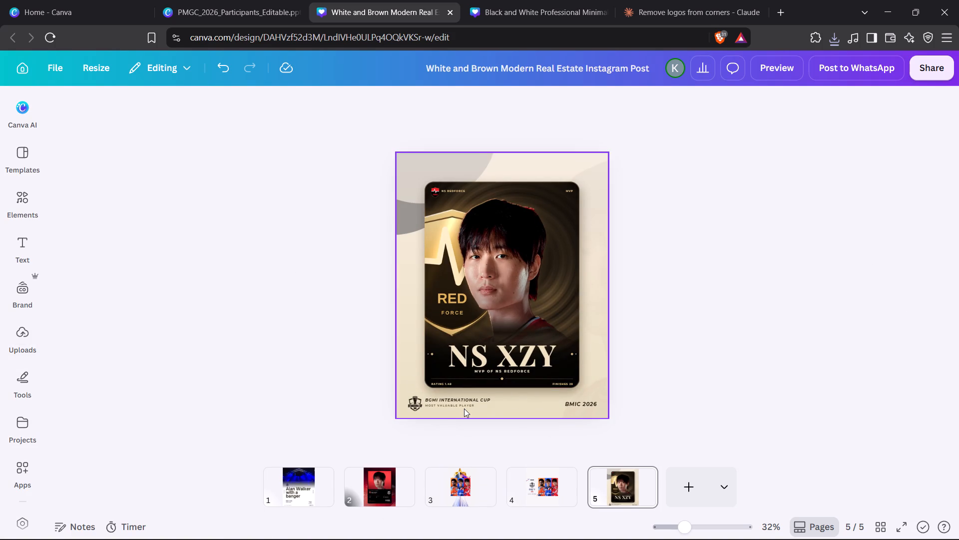
{"action": "left_click", "coordinate": [464, 407]}
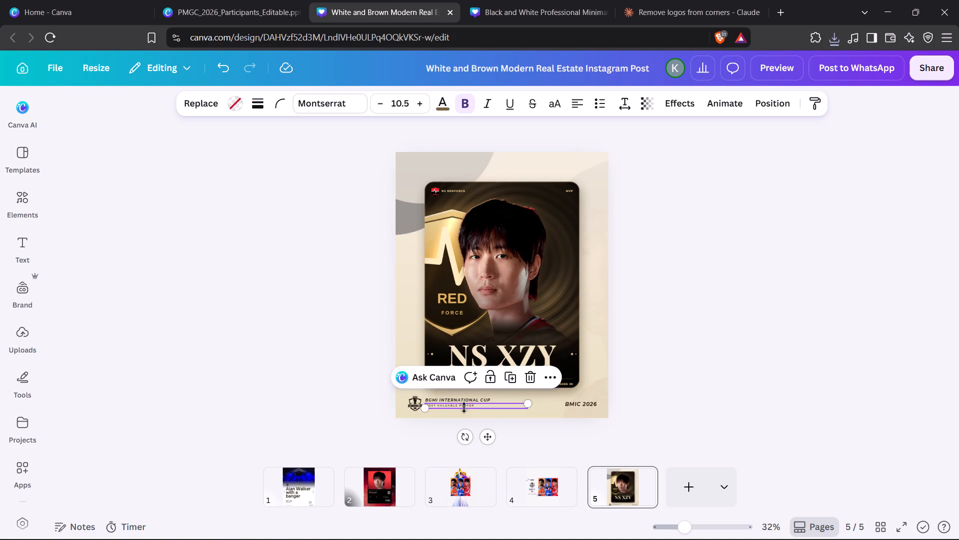
{"action": "left_click", "coordinate": [528, 379]}
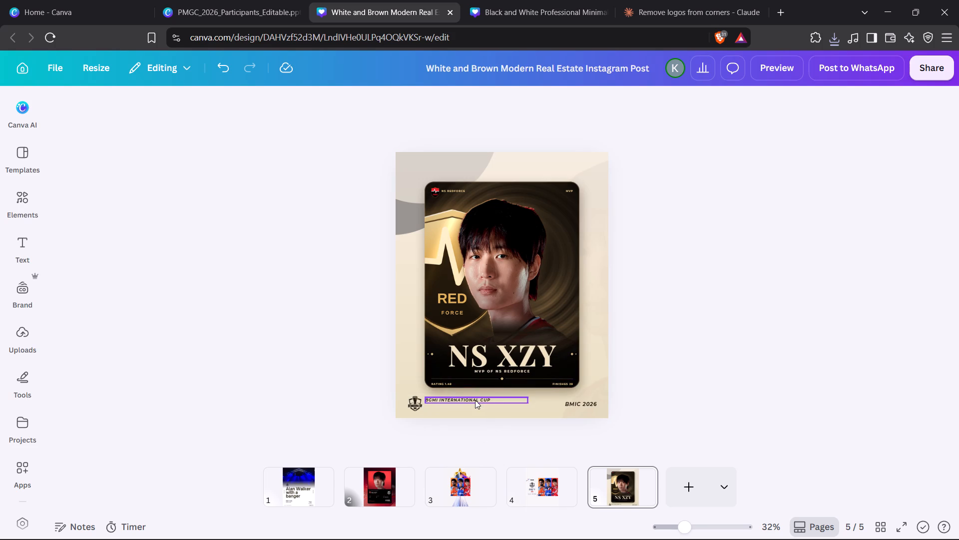
Move the BGMI INTERNATIONAL CUP text down slightly so it sits level with the tournament logo beside it.
{"action": "left_click", "coordinate": [475, 400]}
{"action": "left_click", "coordinate": [435, 448]}
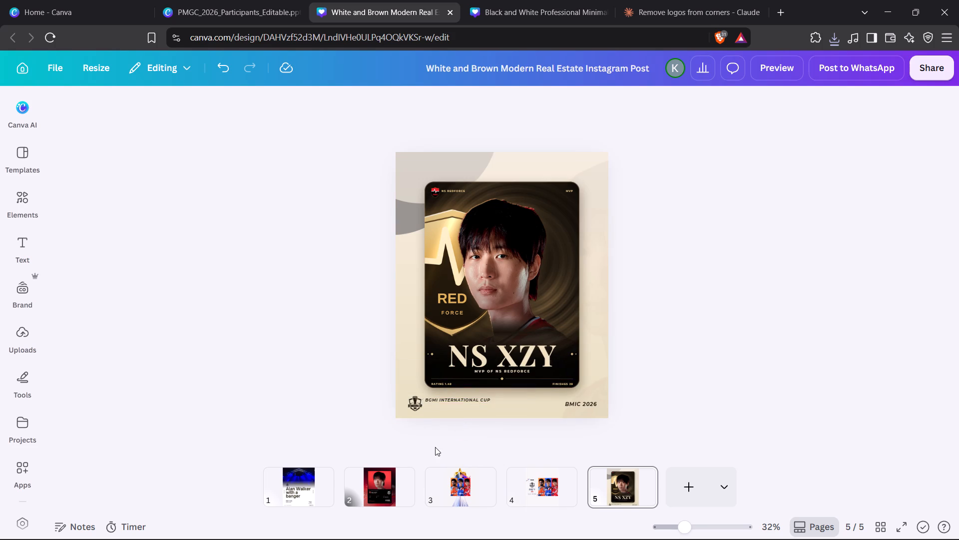
{"action": "left_click_drag", "start_coordinate": [457, 397], "coordinate": [457, 404]}
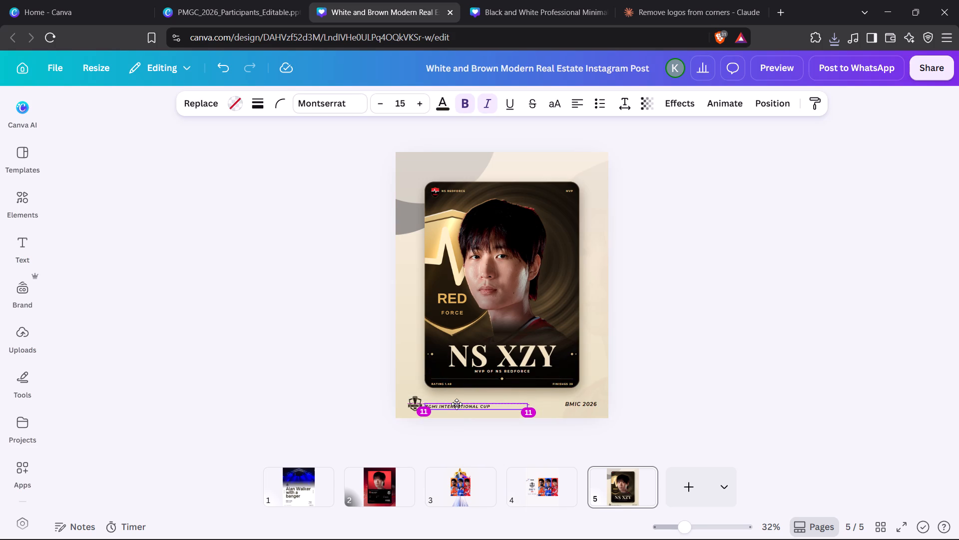
{"action": "left_click_drag", "start_coordinate": [457, 404], "coordinate": [456, 403]}
{"action": "left_click", "coordinate": [681, 405]}
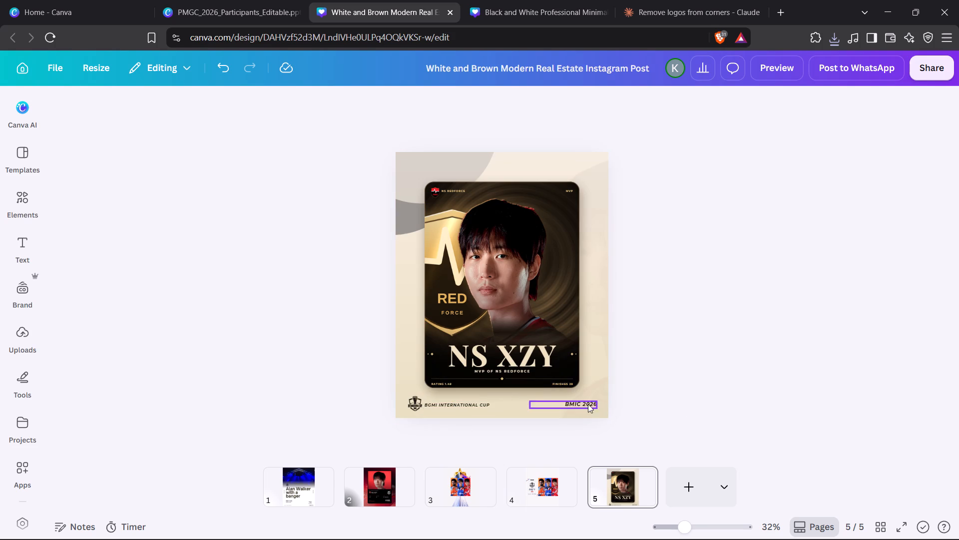
Delete the BMIC 2026 text from the poster's bottom right corner.
{"action": "left_click", "coordinate": [588, 404]}
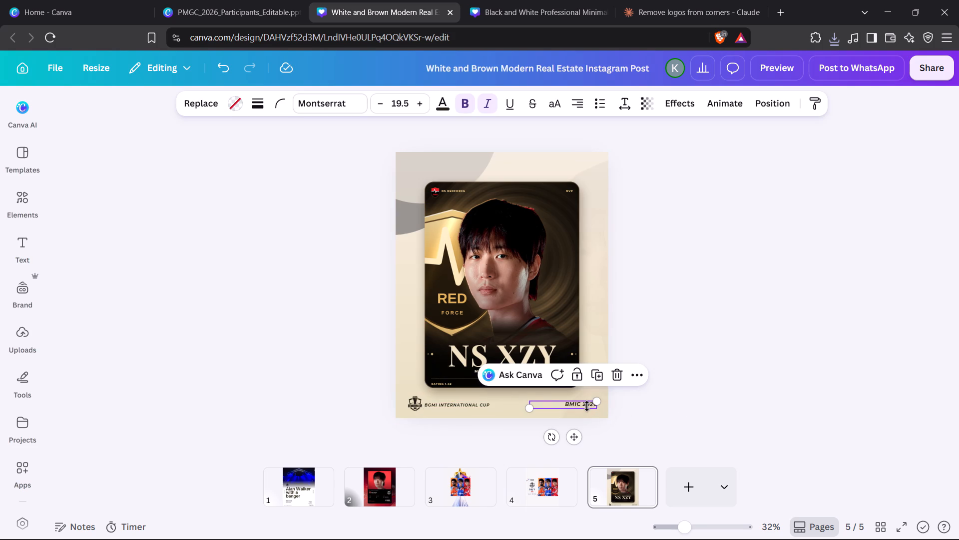
{"action": "key", "text": "Delete"}
{"action": "left_click", "coordinate": [711, 365]}
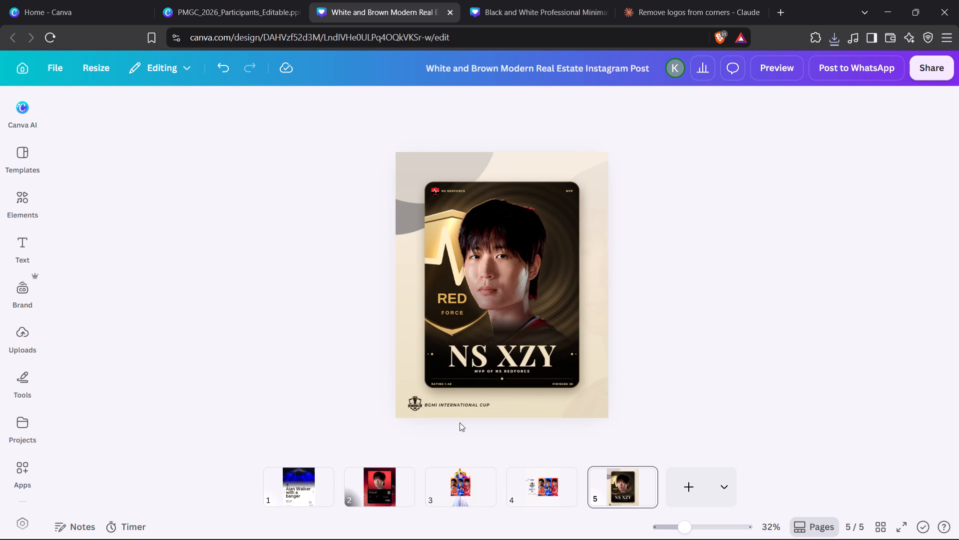
Nudge the BGMI INTERNATIONAL CUP text slightly upward.
{"action": "left_click", "coordinate": [459, 407]}
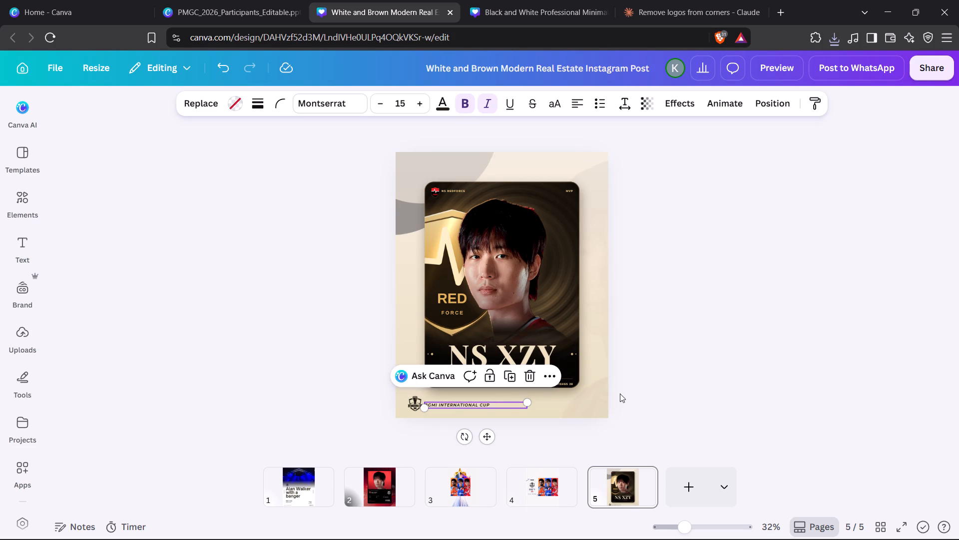
{"action": "key", "text": "Up"}
{"action": "key", "text": "Up"}
{"action": "key", "text": "Up"}
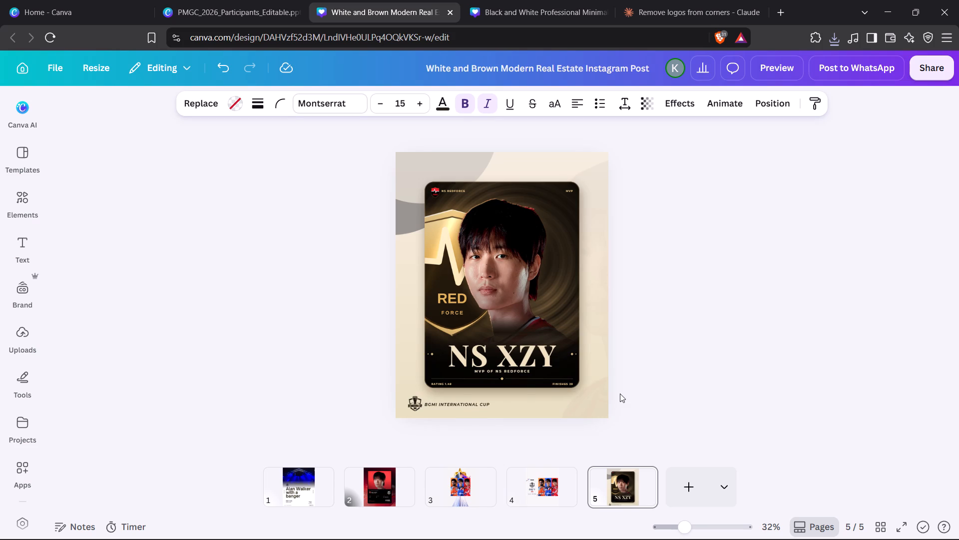
Remove the italics from BGMI INTERNATIONAL CUP, try IBM Plex Mono, Belleza, Arial and Lost in South, and set its font to ADA Hybrid.
{"action": "left_click", "coordinate": [328, 106]}
{"action": "left_click", "coordinate": [490, 105]}
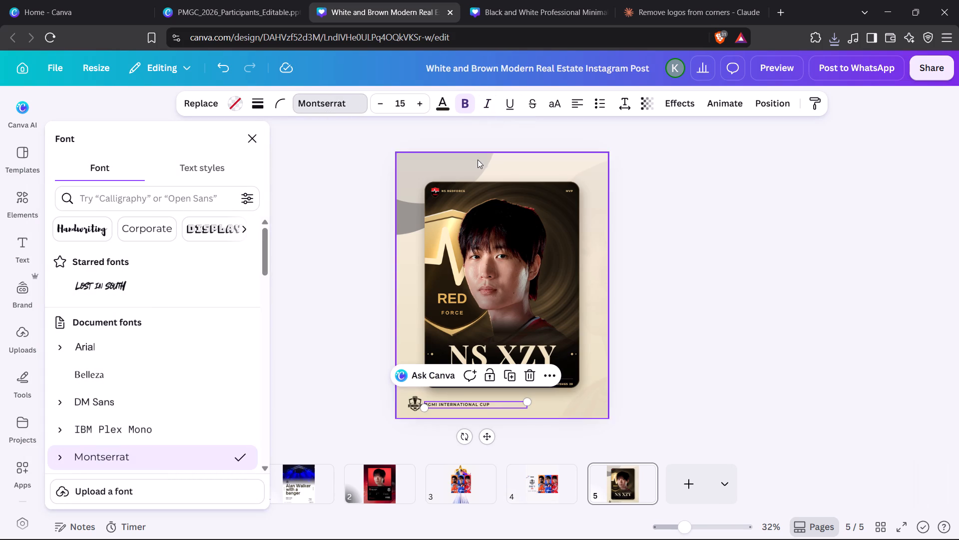
{"action": "left_click", "coordinate": [123, 430]}
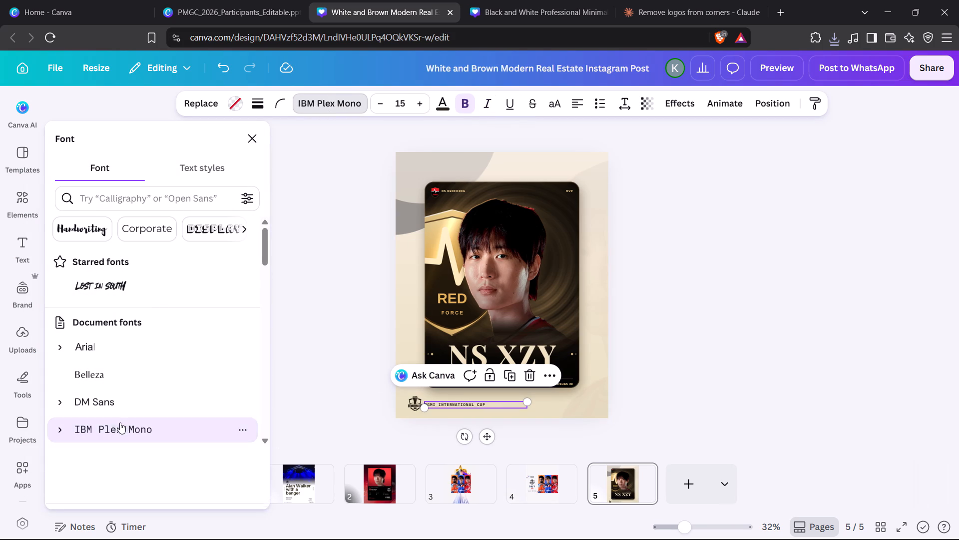
{"action": "left_click", "coordinate": [117, 378]}
{"action": "left_click", "coordinate": [125, 359]}
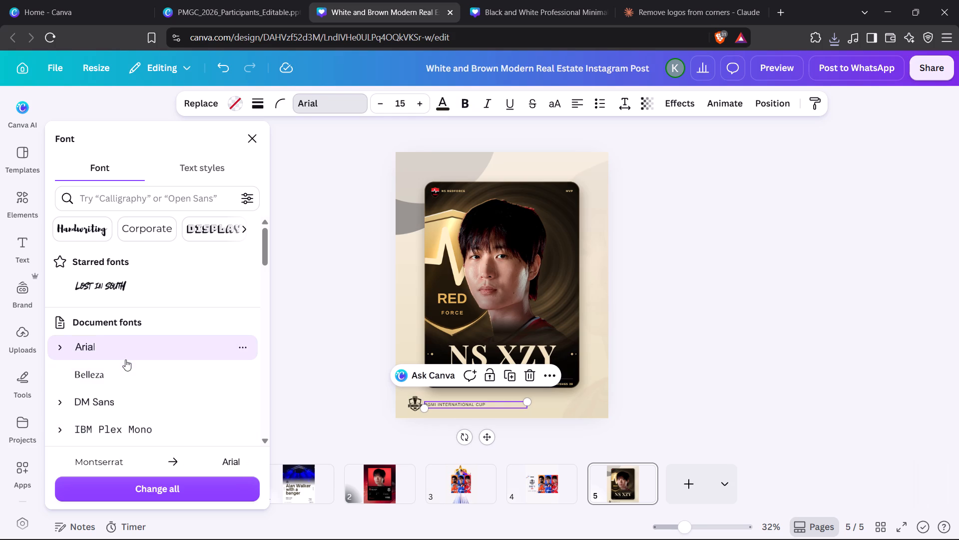
{"action": "left_click", "coordinate": [128, 285]}
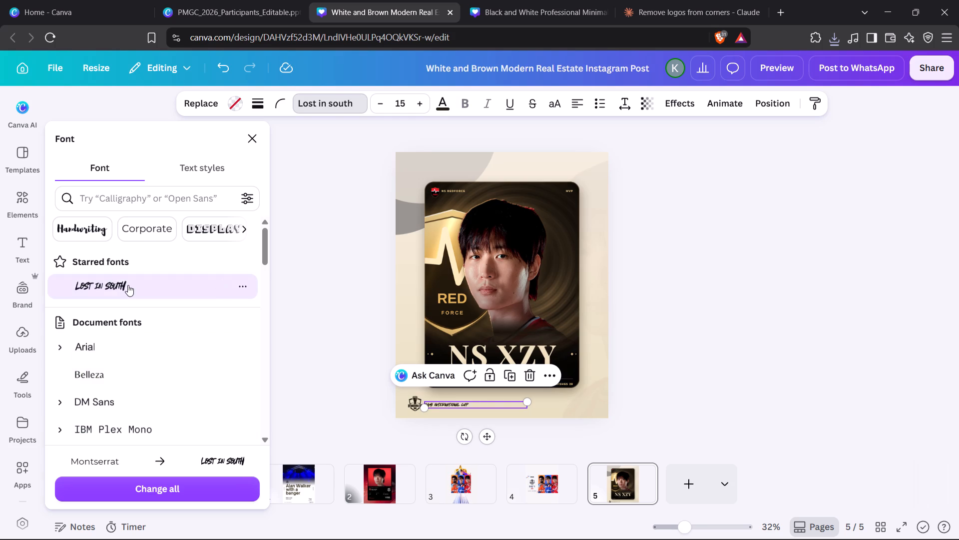
{"action": "scroll", "coordinate": [120, 372], "scroll_direction": "down", "scroll_amount": 3}
{"action": "left_click", "coordinate": [124, 414]}
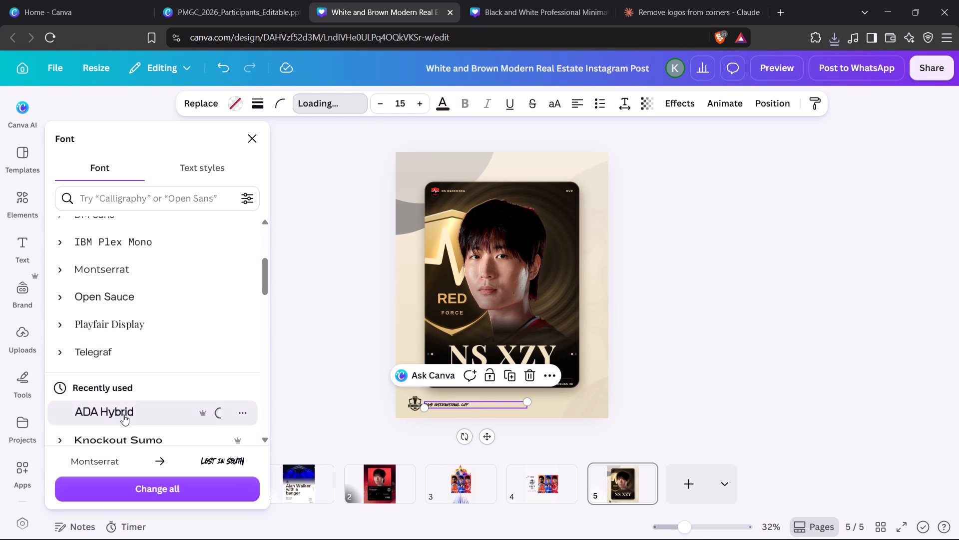
{"action": "double_click", "coordinate": [662, 389]}
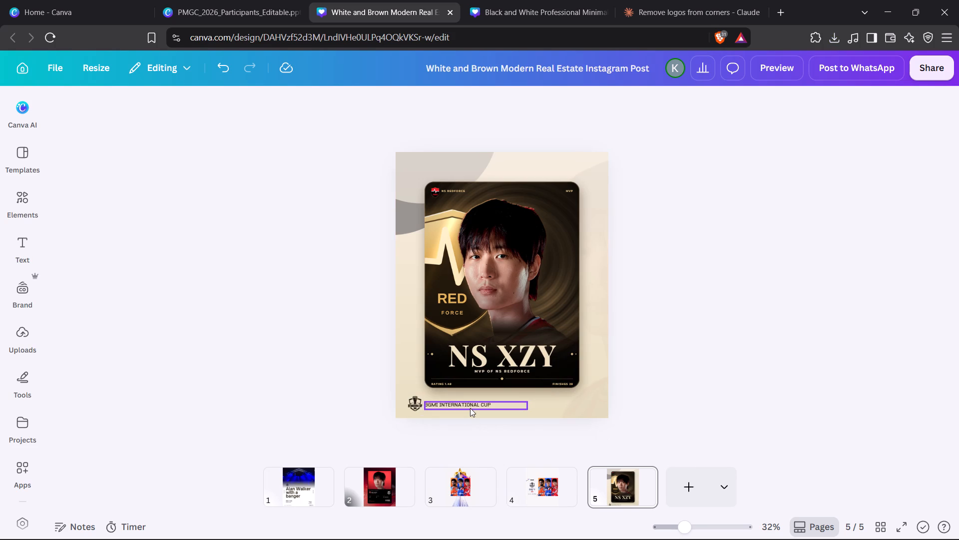
{"action": "left_click", "coordinate": [685, 408]}
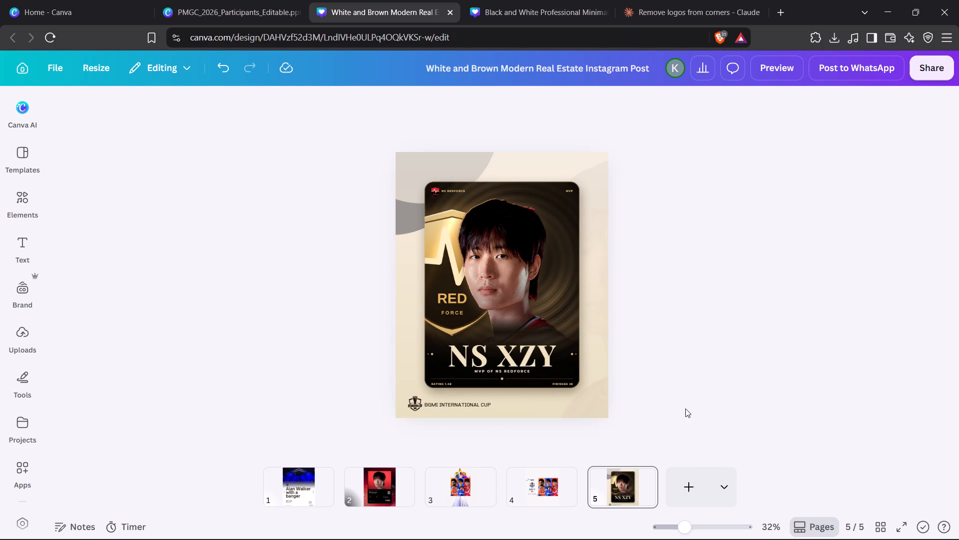
Move the International Cup logo from the poster's footer to its upper right corner above the card.
{"action": "left_click", "coordinate": [415, 402]}
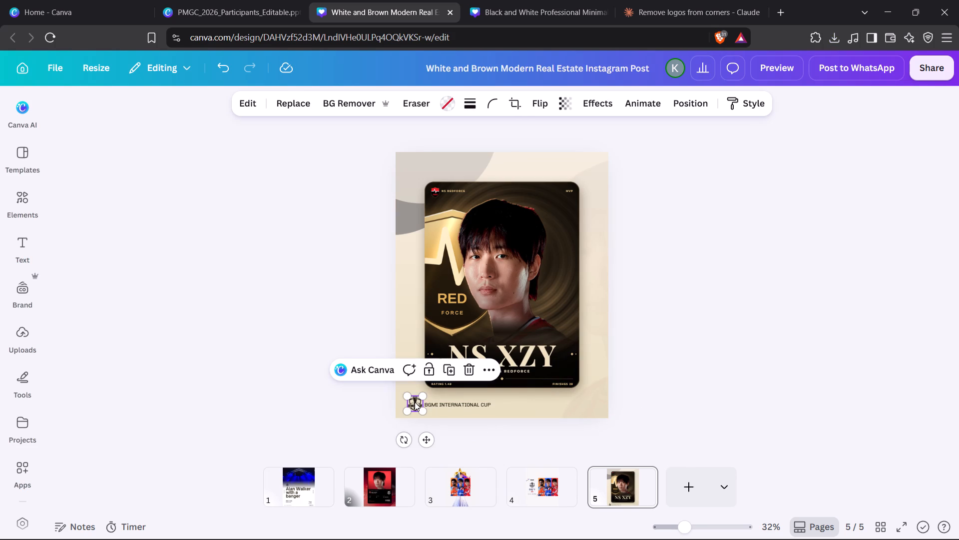
{"action": "left_click_drag", "start_coordinate": [431, 440], "coordinate": [608, 203]}
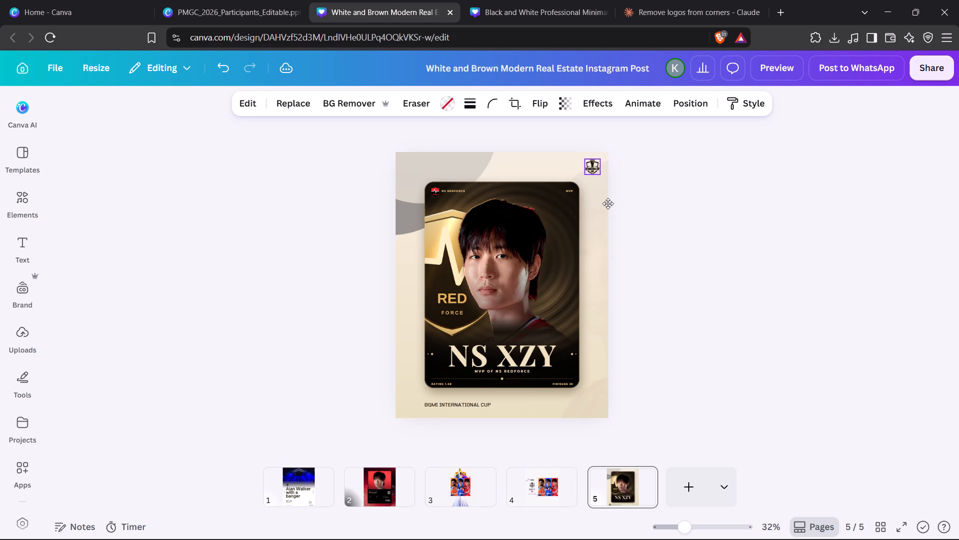
{"action": "left_click_drag", "start_coordinate": [608, 203], "coordinate": [607, 203]}
{"action": "left_click", "coordinate": [692, 265]}
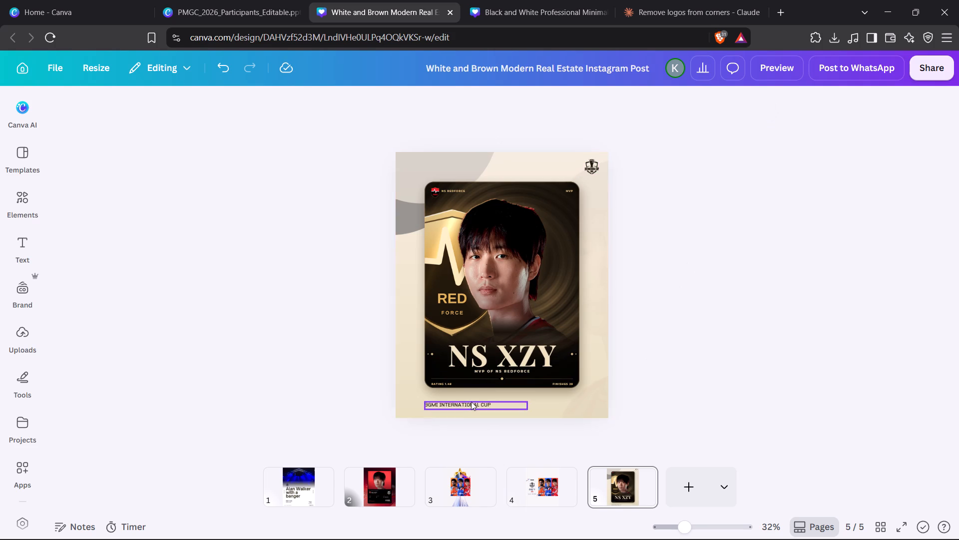
Shift the BGMI INTERNATIONAL CUP text left into the space vacated by the logo in the poster's footer.
{"action": "left_click", "coordinate": [471, 400]}
{"action": "left_click_drag", "start_coordinate": [472, 403], "coordinate": [458, 403]}
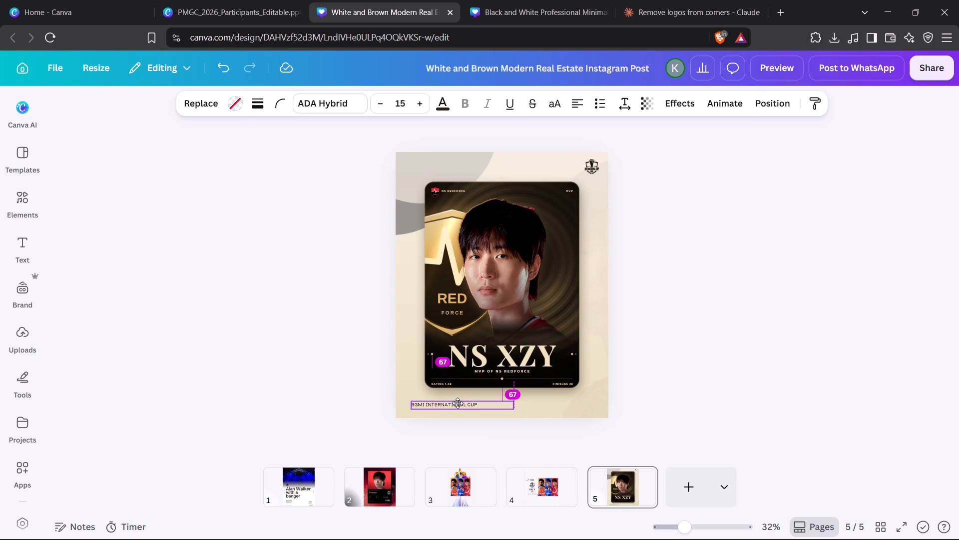
{"action": "left_click_drag", "start_coordinate": [458, 403], "coordinate": [459, 404]}
{"action": "left_click", "coordinate": [684, 402]}
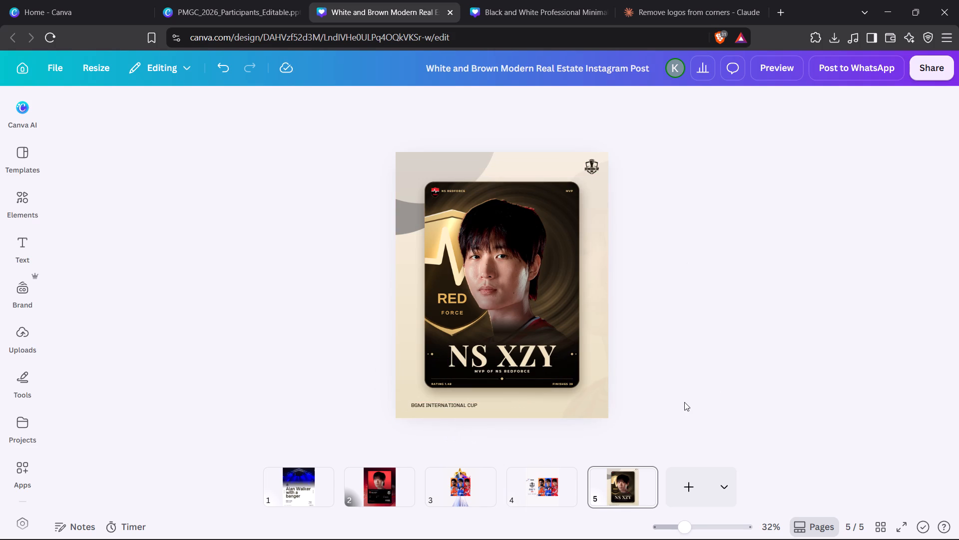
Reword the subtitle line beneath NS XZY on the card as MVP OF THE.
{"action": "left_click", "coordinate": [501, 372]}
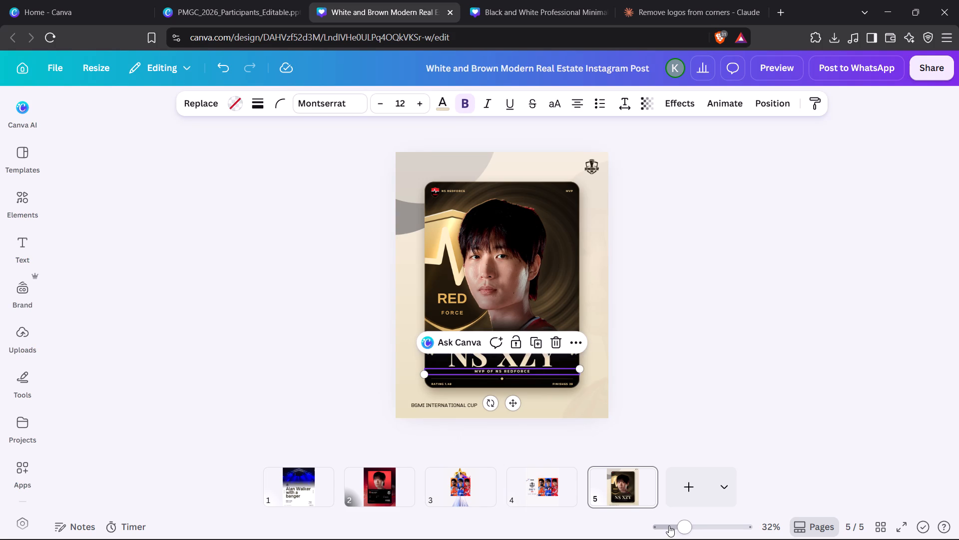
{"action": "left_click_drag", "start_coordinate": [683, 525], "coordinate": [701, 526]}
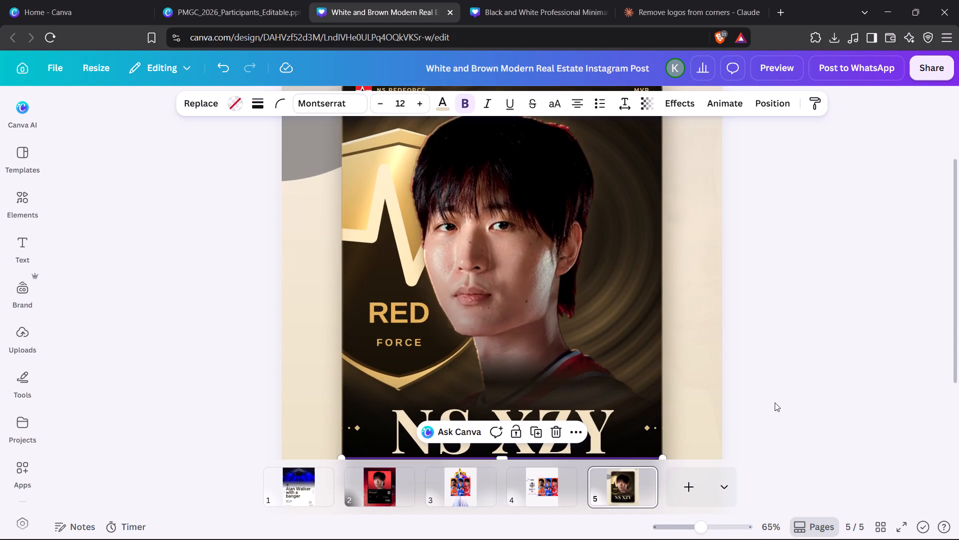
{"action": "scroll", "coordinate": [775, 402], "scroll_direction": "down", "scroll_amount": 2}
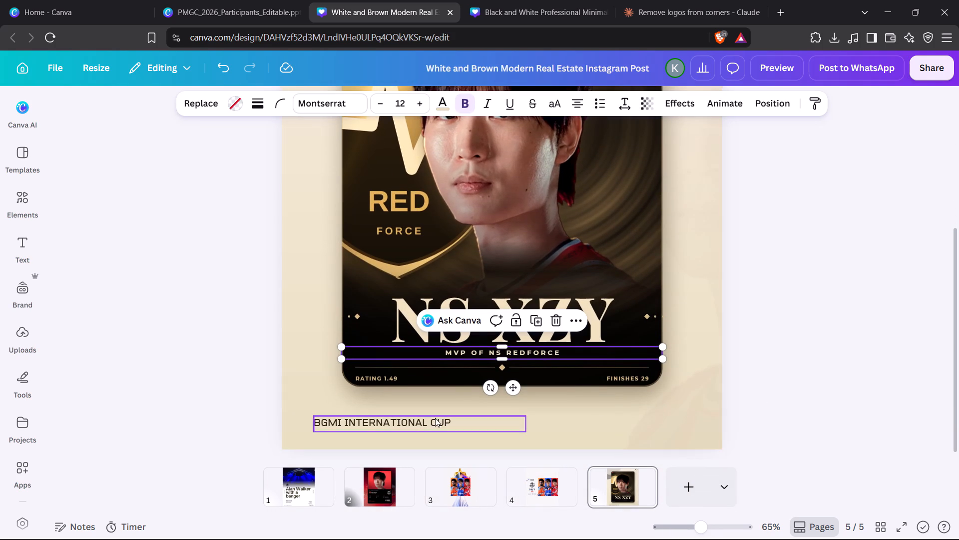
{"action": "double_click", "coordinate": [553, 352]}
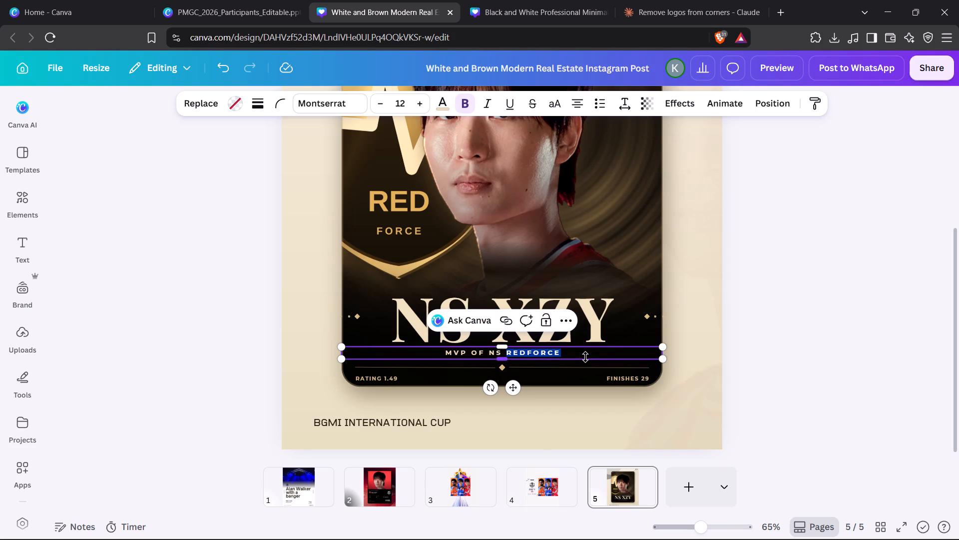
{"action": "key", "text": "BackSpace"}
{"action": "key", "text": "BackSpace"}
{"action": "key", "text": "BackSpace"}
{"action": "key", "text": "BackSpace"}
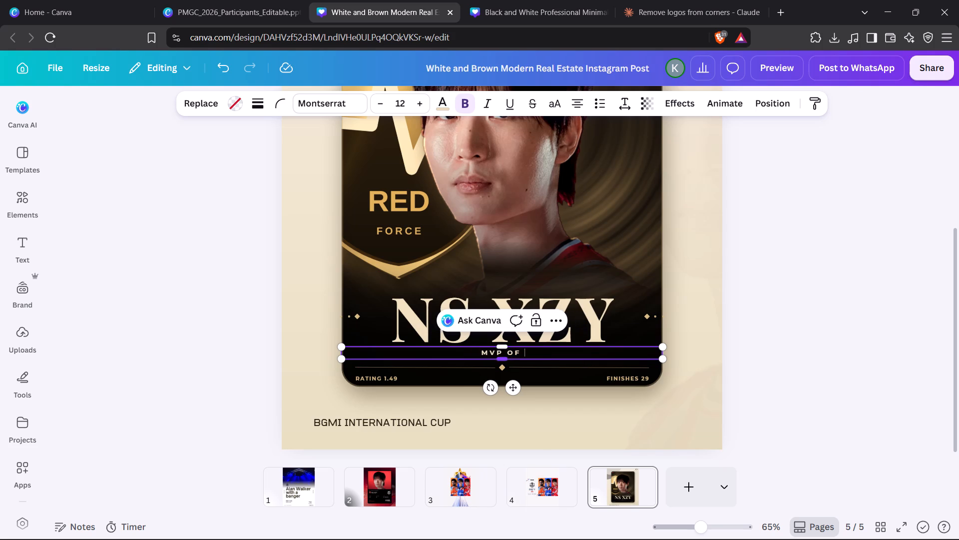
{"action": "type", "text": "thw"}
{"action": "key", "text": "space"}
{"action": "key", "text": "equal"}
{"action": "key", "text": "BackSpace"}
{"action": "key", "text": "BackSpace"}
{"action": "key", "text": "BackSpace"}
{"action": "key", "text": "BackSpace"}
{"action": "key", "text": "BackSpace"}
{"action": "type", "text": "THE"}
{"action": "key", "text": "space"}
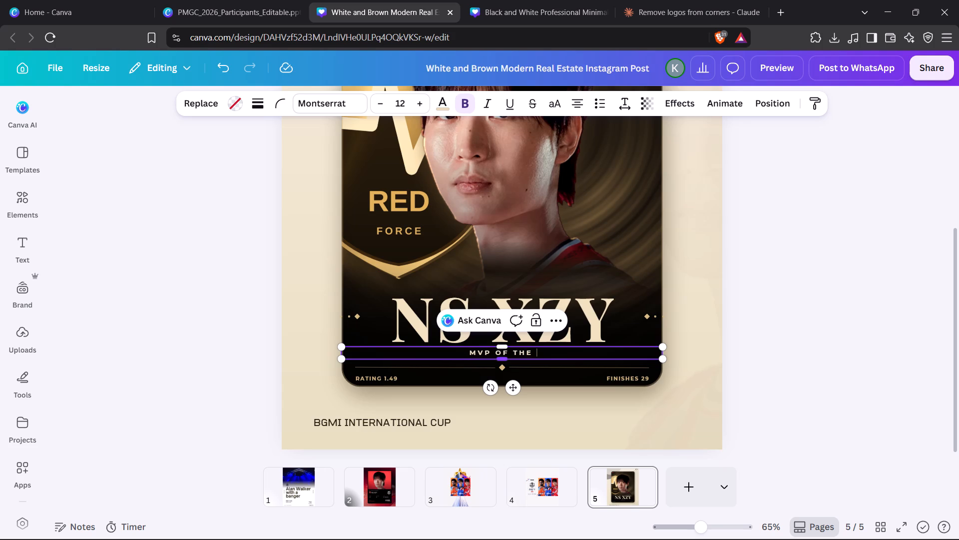
Replace the subtitle line beneath NS XZY with MOST VALUABLE PLAYER[MVP].
{"action": "key", "text": "BackSpace"}
{"action": "key", "text": "BackSpace"}
{"action": "key", "text": "BackSpace"}
{"action": "key", "text": "BackSpace"}
{"action": "key", "text": "BackSpace"}
{"action": "key", "text": "BackSpace"}
{"action": "key", "text": "BackSpace"}
{"action": "key", "text": "BackSpace"}
{"action": "key", "text": "BackSpace"}
{"action": "key", "text": "BackSpace"}
{"action": "type", "text": "OST"}
{"action": "key", "text": "space"}
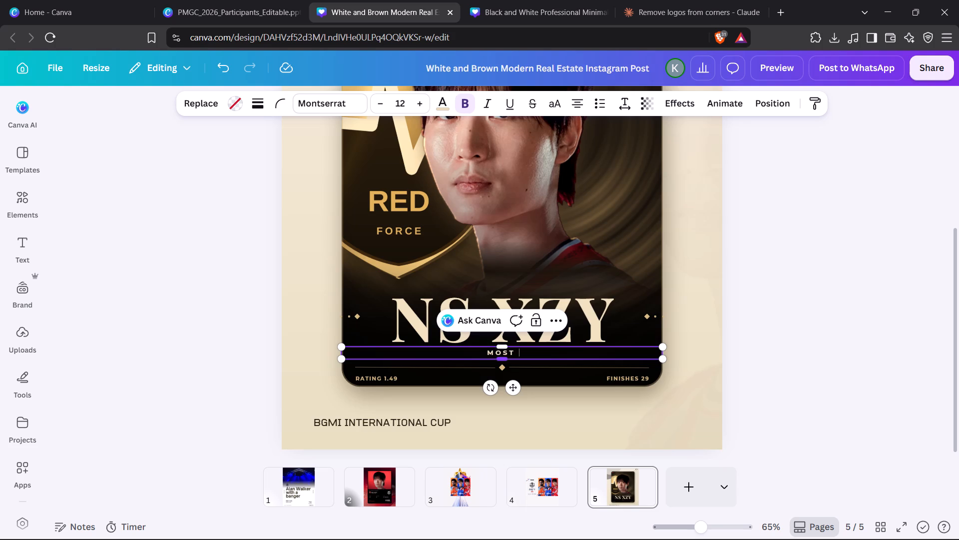
{"action": "type", "text": "VALUABL"}
{"action": "type", "text": "E PLAYEF"}
{"action": "key", "text": "BackSpace"}
{"action": "key", "text": "r"}
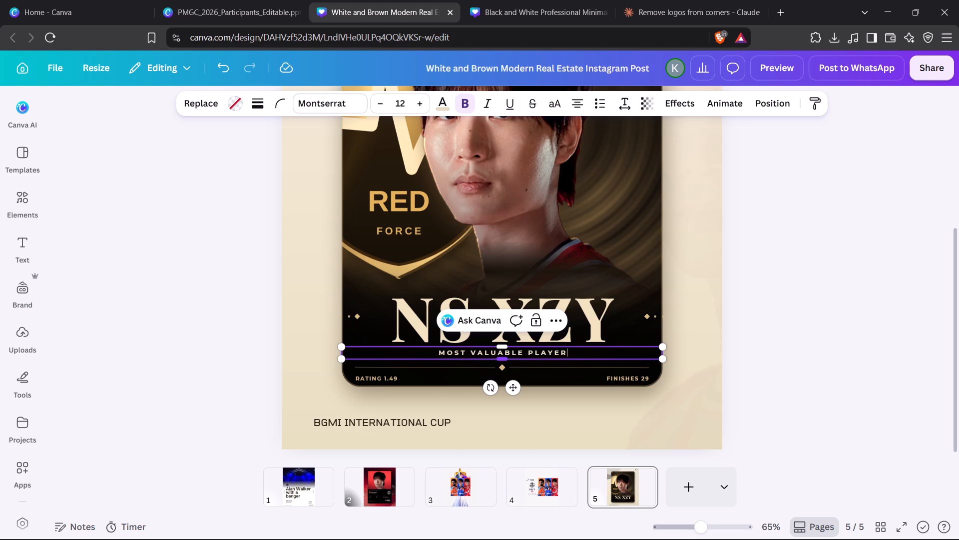
{"action": "type", "text": "[MVP"}
{"action": "key", "text": "bracketright"}
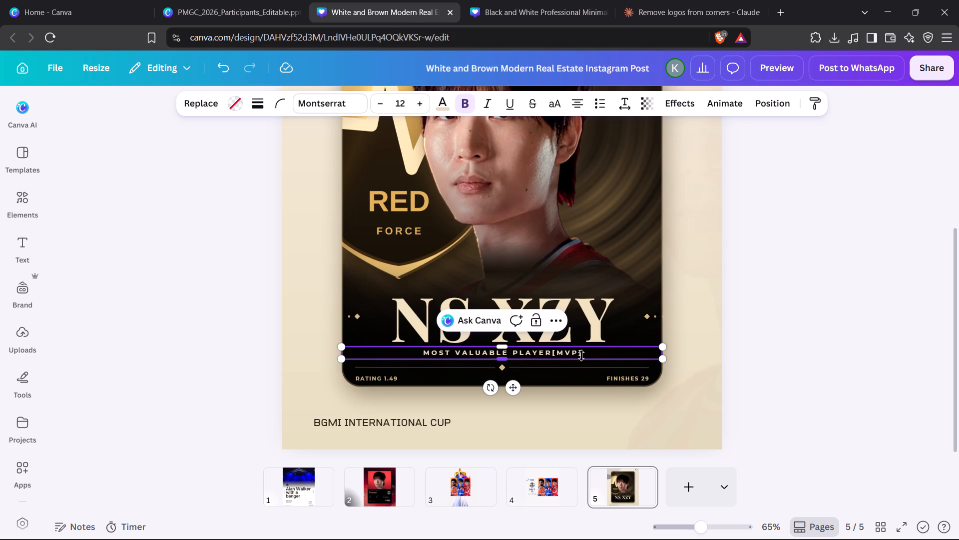
{"action": "left_click", "coordinate": [781, 331]}
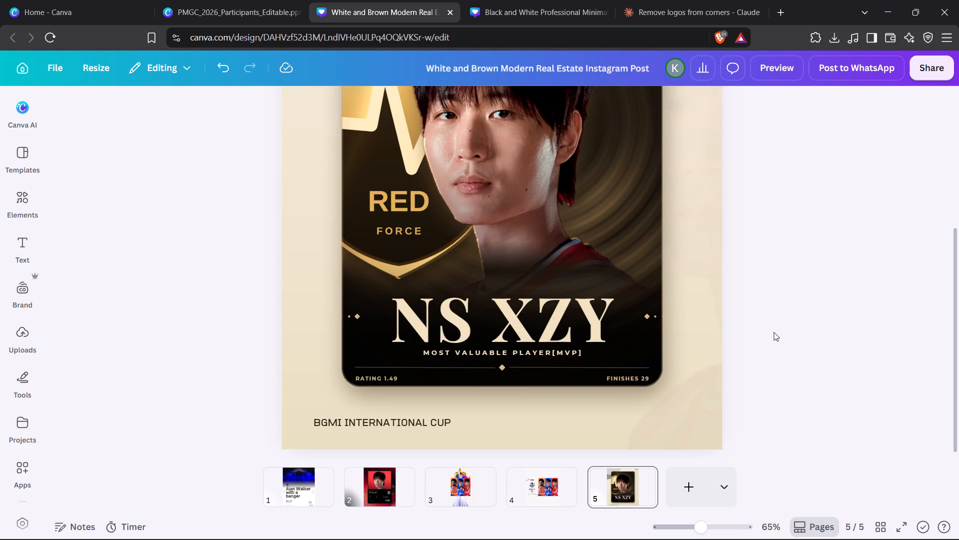
Examine the poster up close and as a whole, checking the card's header, logos, player name and footer.
{"action": "scroll", "coordinate": [753, 370], "scroll_direction": "up", "scroll_amount": 3}
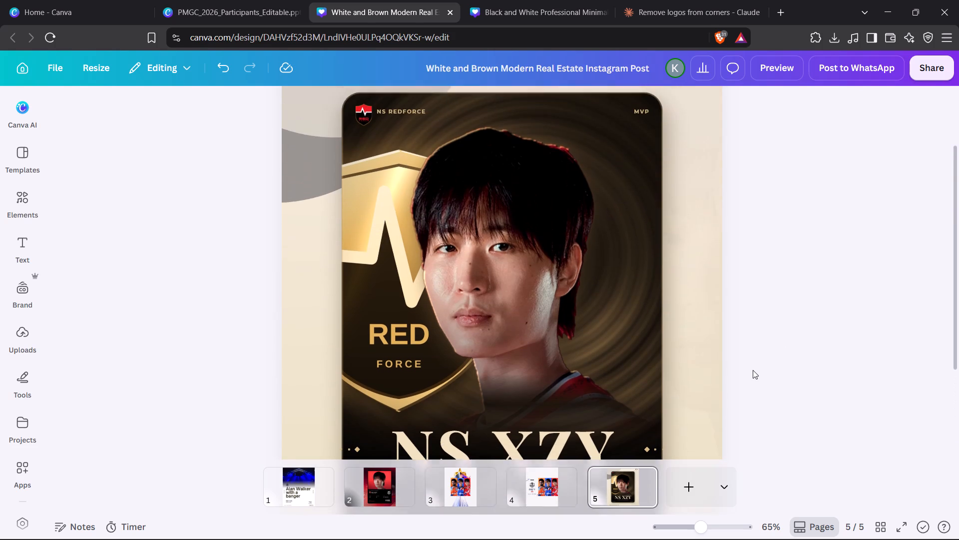
{"action": "left_click", "coordinate": [393, 305]}
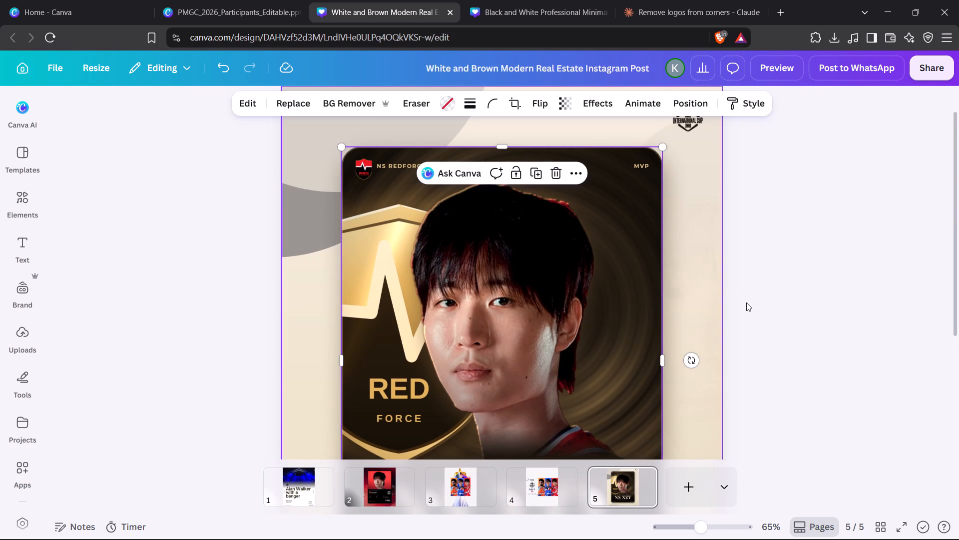
{"action": "left_click", "coordinate": [746, 306]}
{"action": "scroll", "coordinate": [629, 299], "scroll_direction": "up", "scroll_amount": 3}
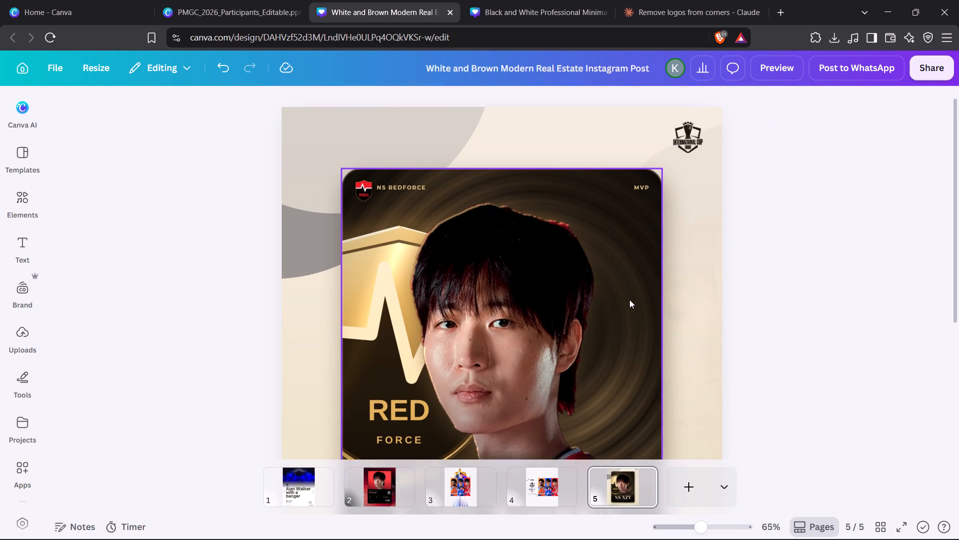
{"action": "scroll", "coordinate": [629, 299], "scroll_direction": "down", "scroll_amount": 3}
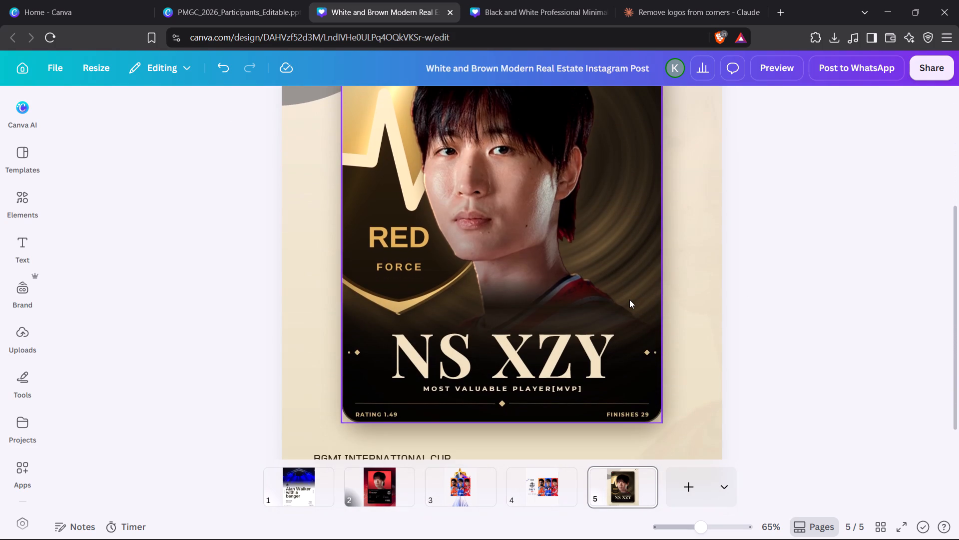
{"action": "scroll", "coordinate": [629, 299], "scroll_direction": "up", "scroll_amount": 2}
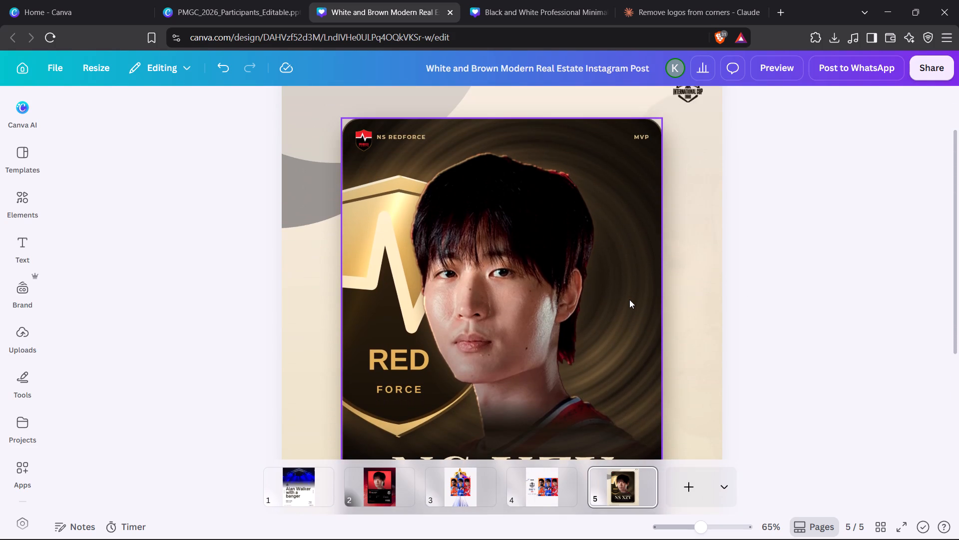
{"action": "left_click", "coordinate": [408, 143]}
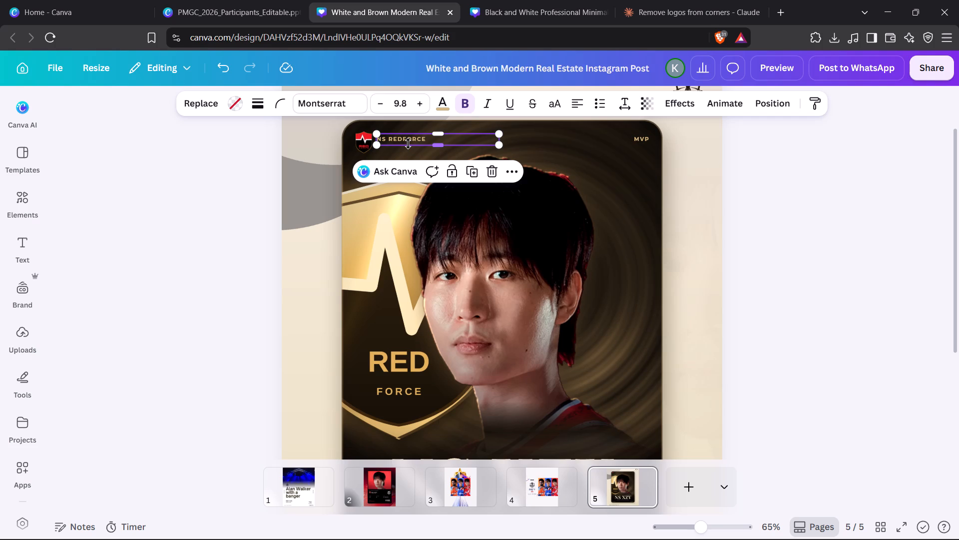
{"action": "left_click", "coordinate": [681, 225]}
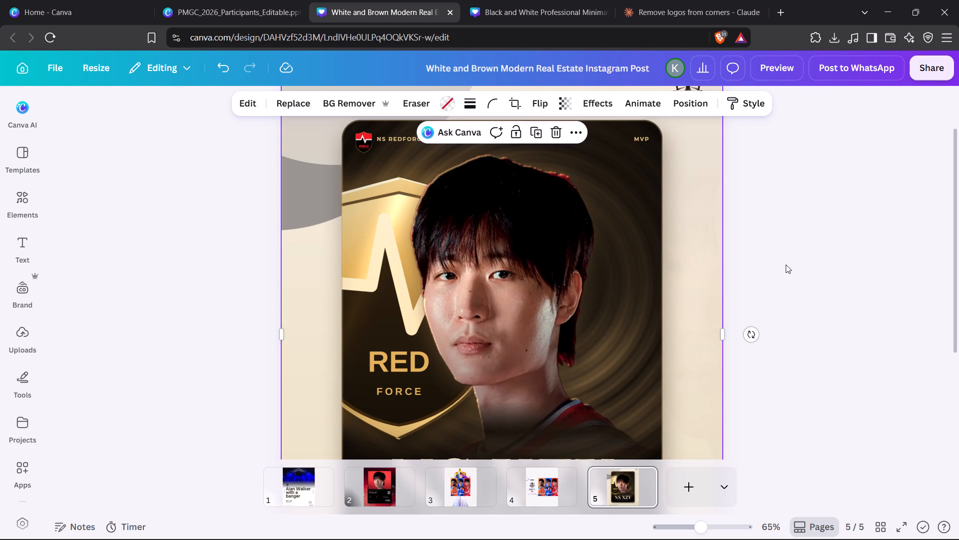
{"action": "left_click", "coordinate": [787, 264]}
{"action": "left_click_drag", "start_coordinate": [698, 528], "coordinate": [687, 530]}
{"action": "left_click", "coordinate": [731, 370]}
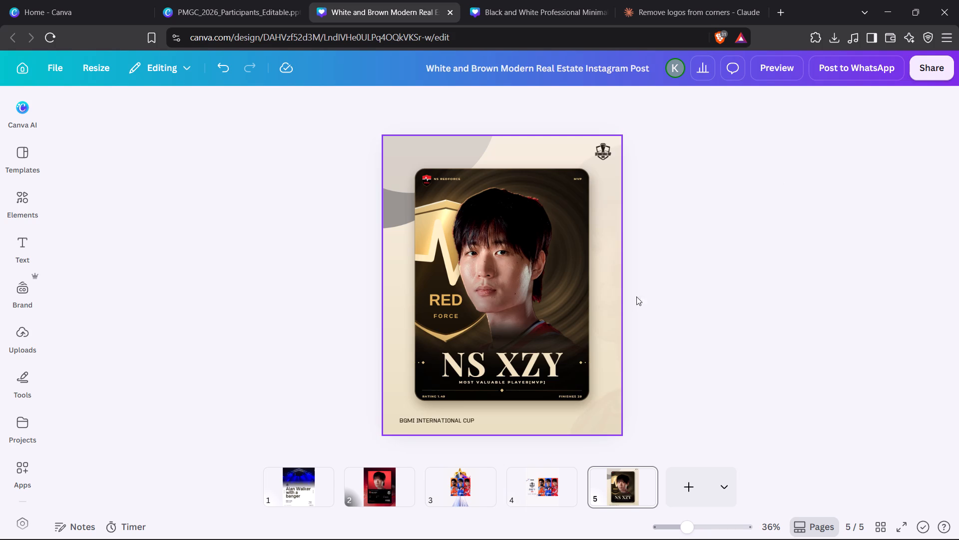
{"action": "left_click_drag", "start_coordinate": [685, 527], "coordinate": [694, 528]}
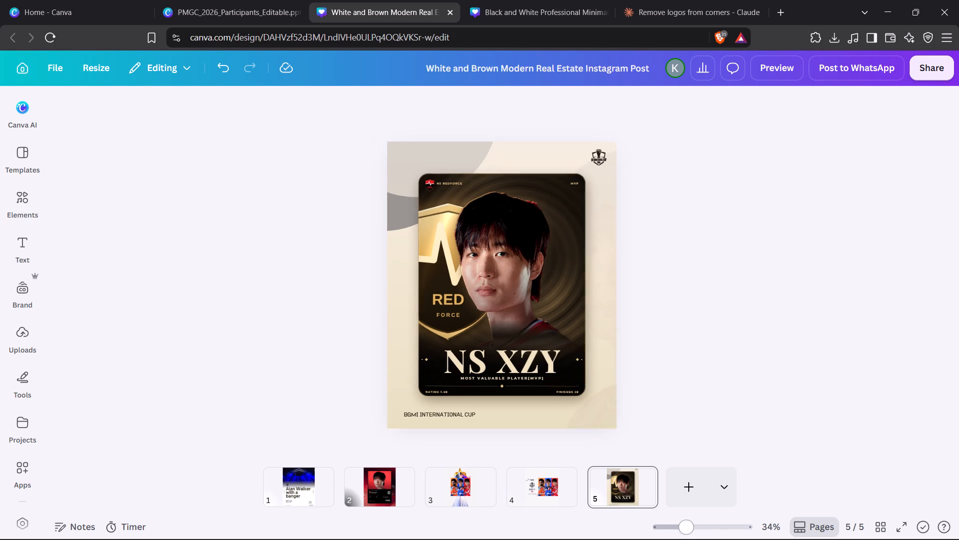
{"action": "left_click_drag", "start_coordinate": [694, 528], "coordinate": [718, 532]}
{"action": "scroll", "coordinate": [287, 324], "scroll_direction": "up", "scroll_amount": 7}
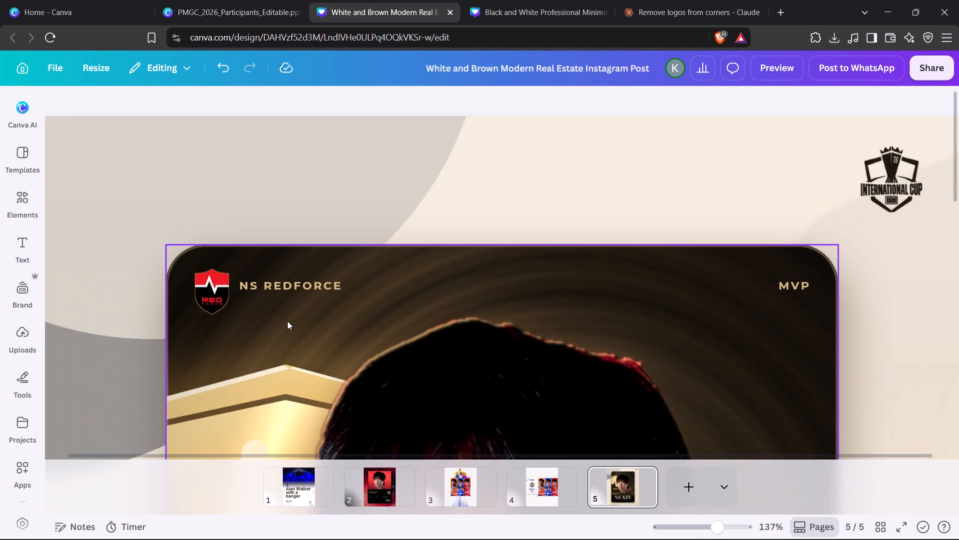
{"action": "scroll", "coordinate": [287, 321], "scroll_direction": "down", "scroll_amount": 12}
{"action": "left_click", "coordinate": [686, 528]}
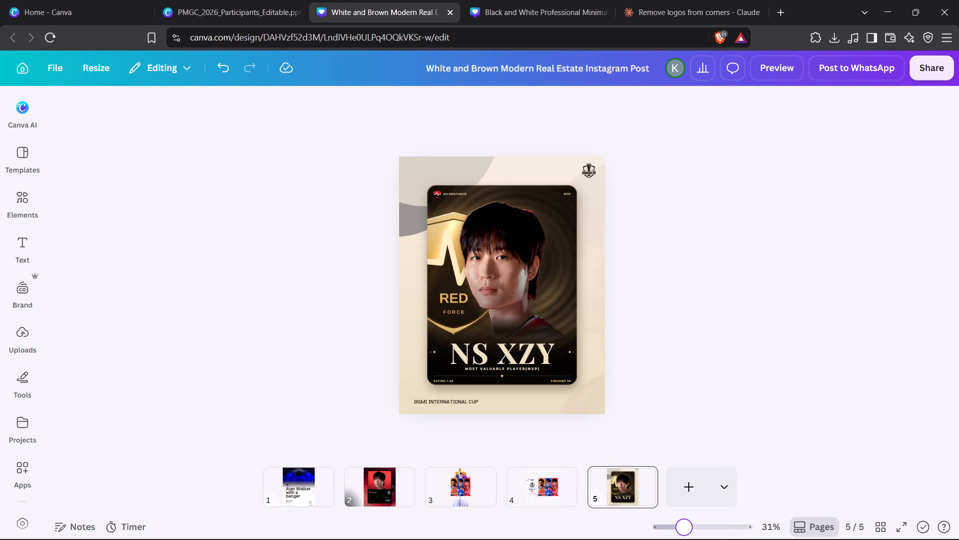
{"action": "left_click", "coordinate": [727, 389]}
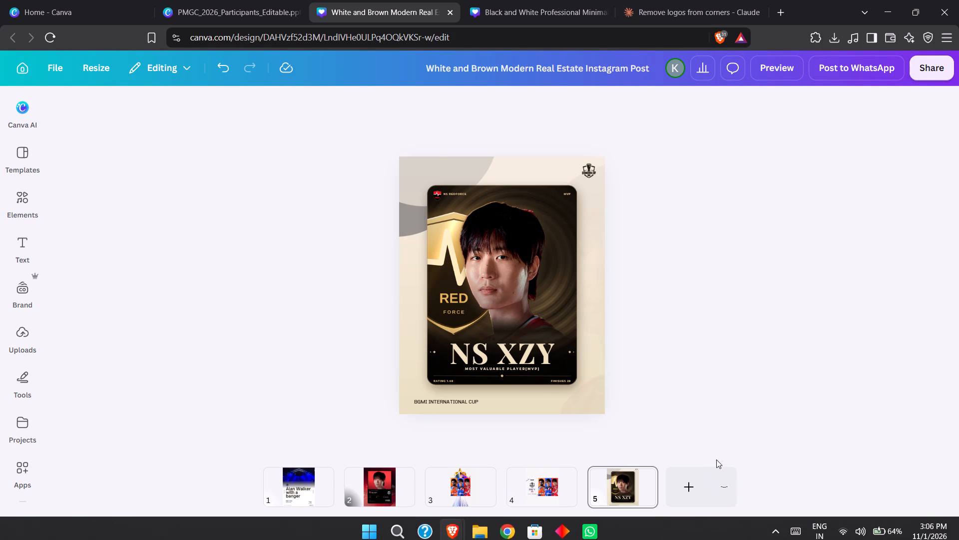
Delete the FINISHES 29 and RATING 1.49 texts from the bottom of the card.
{"action": "left_click_drag", "start_coordinate": [685, 532], "coordinate": [695, 535]}
{"action": "scroll", "coordinate": [721, 401], "scroll_direction": "down", "scroll_amount": 1}
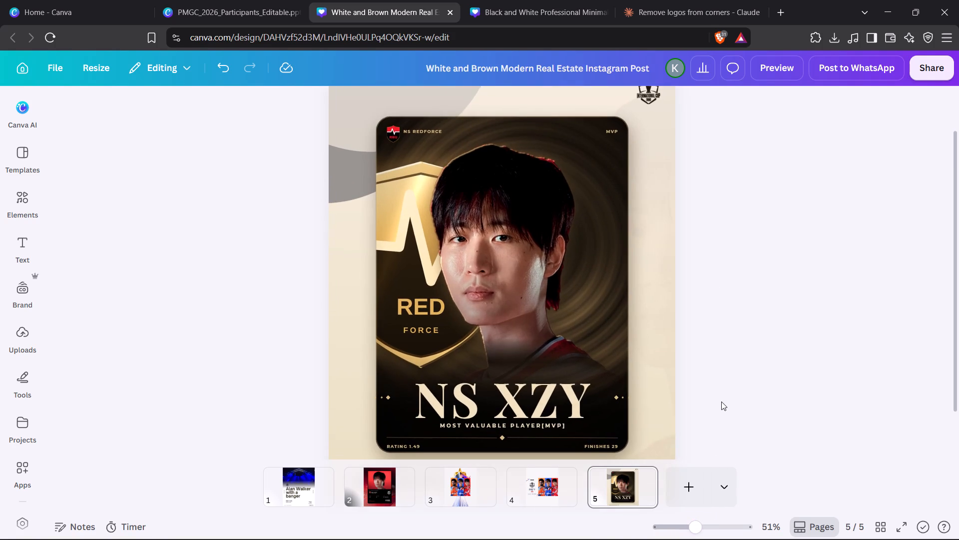
{"action": "scroll", "coordinate": [721, 401], "scroll_direction": "down", "scroll_amount": 1}
{"action": "left_click", "coordinate": [612, 395]}
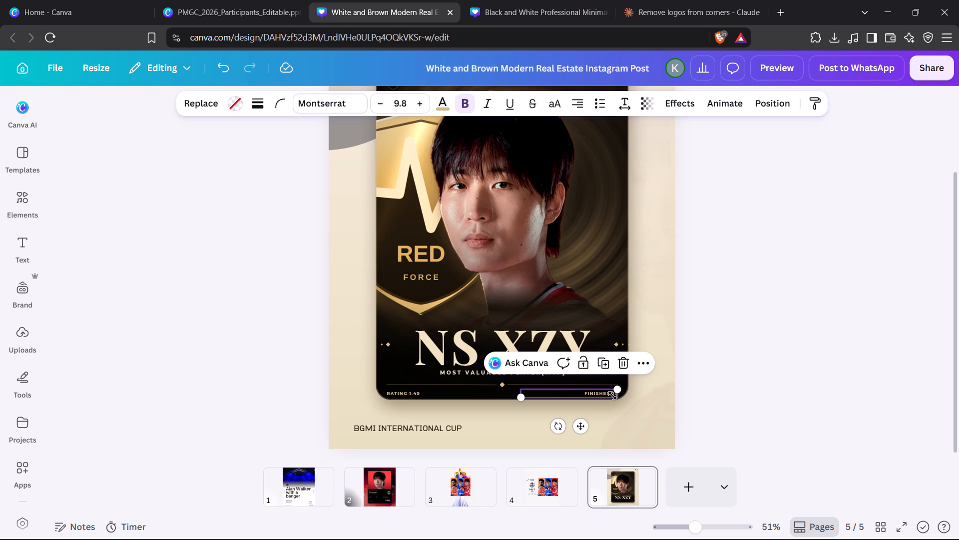
{"action": "key", "text": "Delete"}
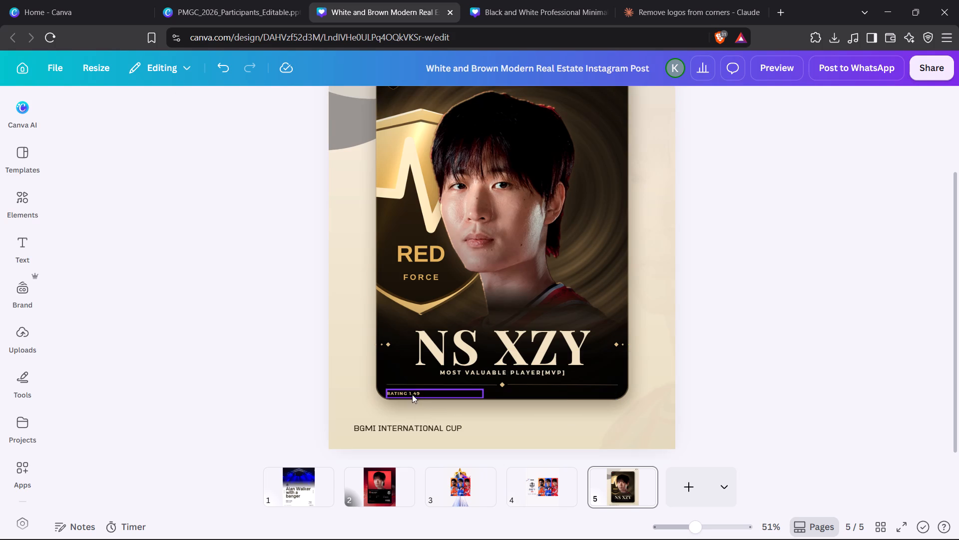
{"action": "left_click", "coordinate": [412, 394]}
{"action": "key", "text": "Delete"}
{"action": "left_click", "coordinate": [770, 377]}
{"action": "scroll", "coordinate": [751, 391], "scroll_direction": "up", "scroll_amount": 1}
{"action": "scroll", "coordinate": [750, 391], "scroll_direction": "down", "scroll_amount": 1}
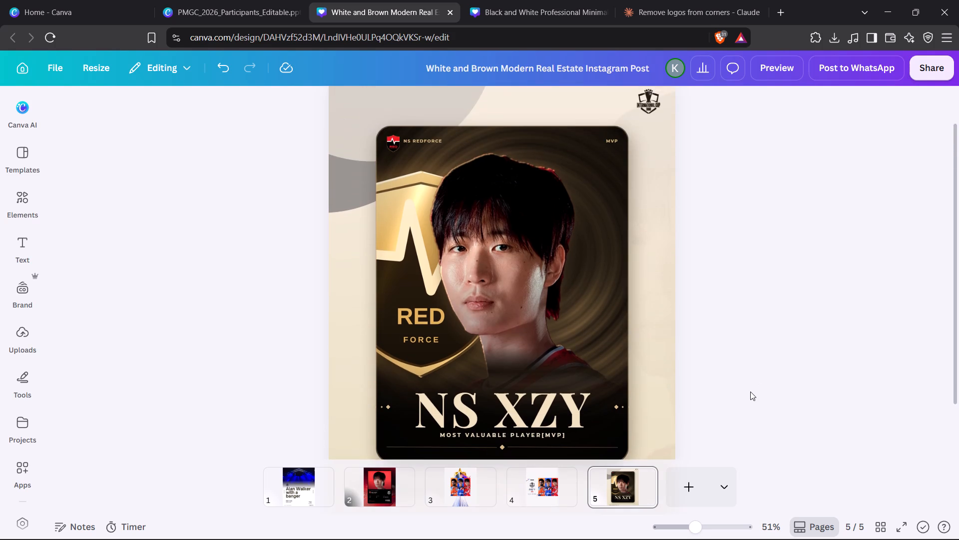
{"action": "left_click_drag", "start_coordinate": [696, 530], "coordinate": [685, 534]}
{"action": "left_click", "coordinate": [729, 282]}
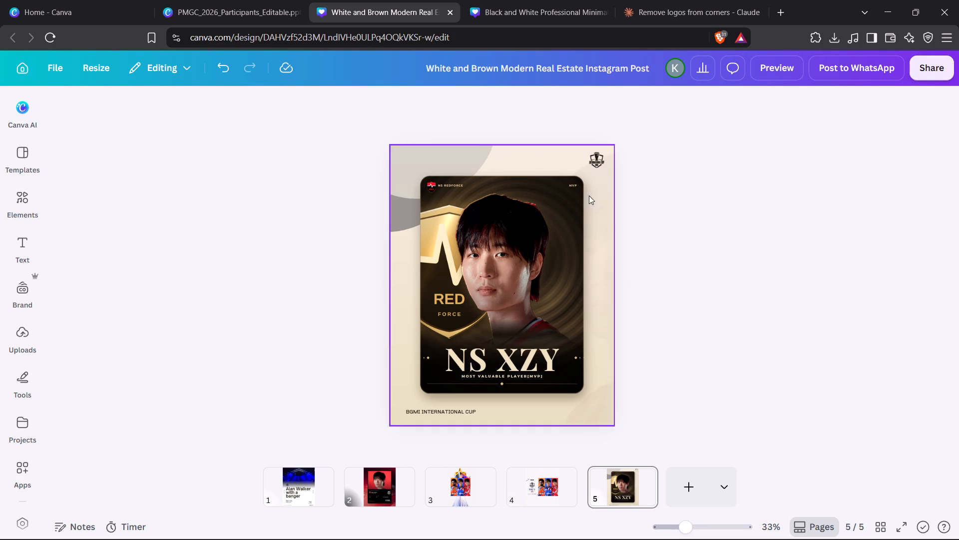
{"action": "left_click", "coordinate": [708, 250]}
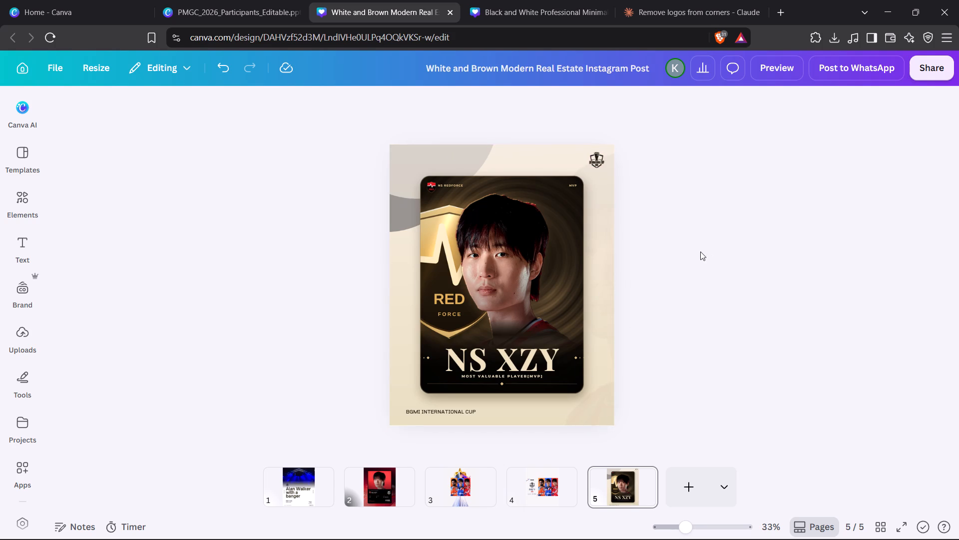
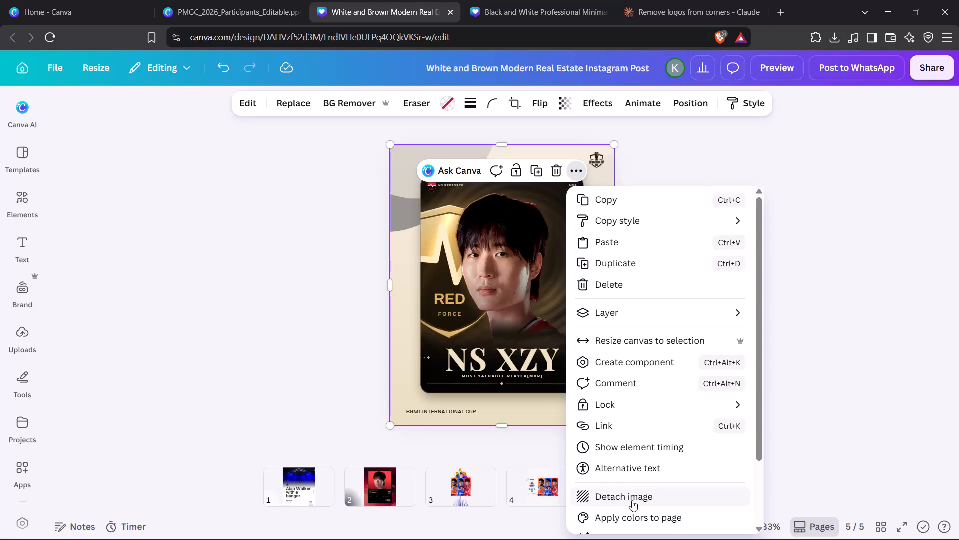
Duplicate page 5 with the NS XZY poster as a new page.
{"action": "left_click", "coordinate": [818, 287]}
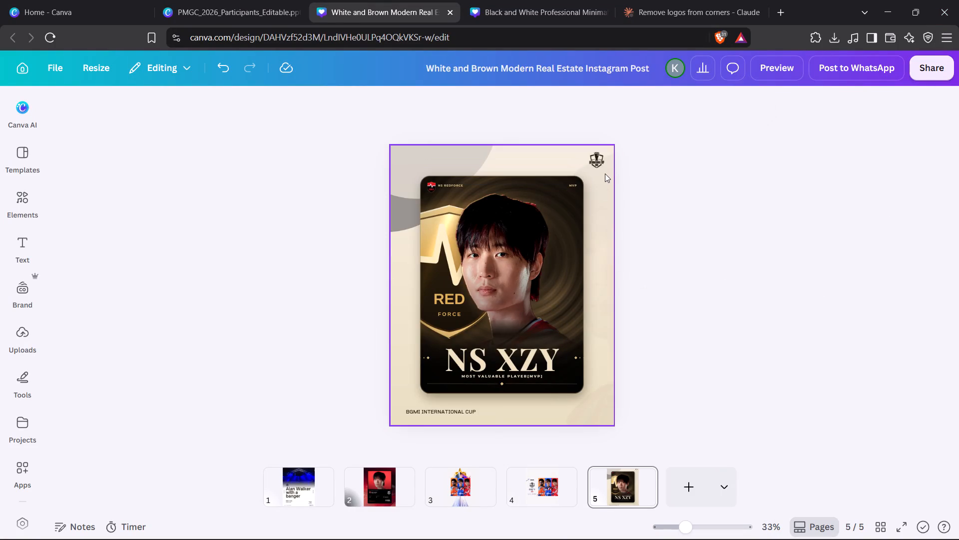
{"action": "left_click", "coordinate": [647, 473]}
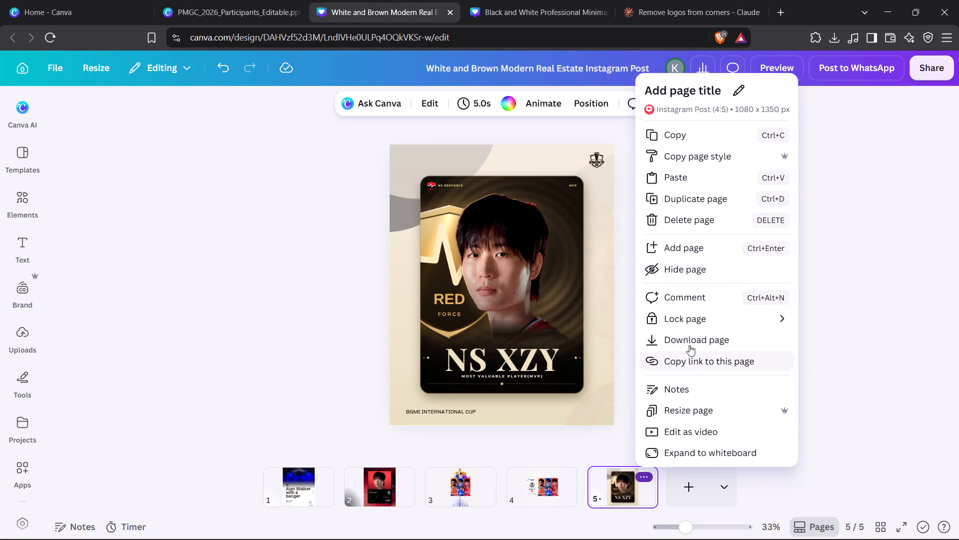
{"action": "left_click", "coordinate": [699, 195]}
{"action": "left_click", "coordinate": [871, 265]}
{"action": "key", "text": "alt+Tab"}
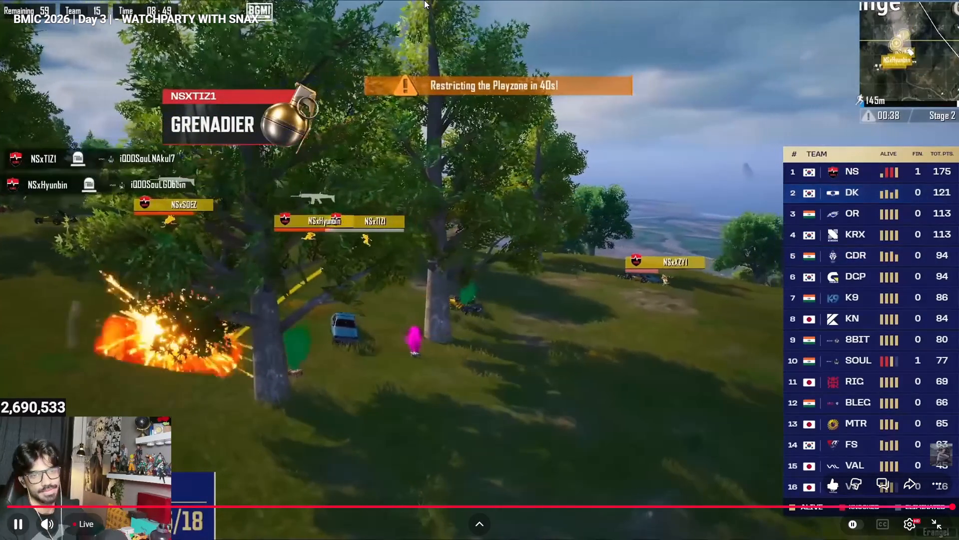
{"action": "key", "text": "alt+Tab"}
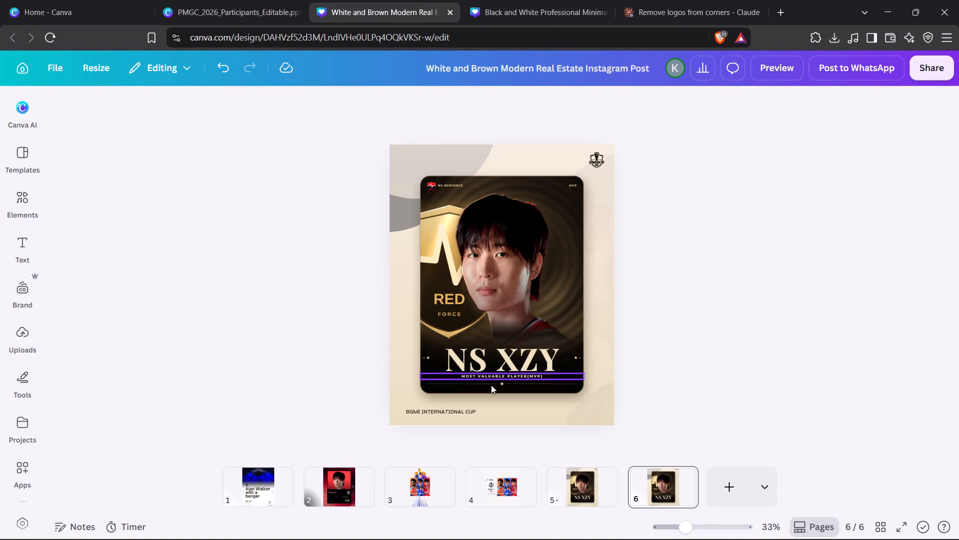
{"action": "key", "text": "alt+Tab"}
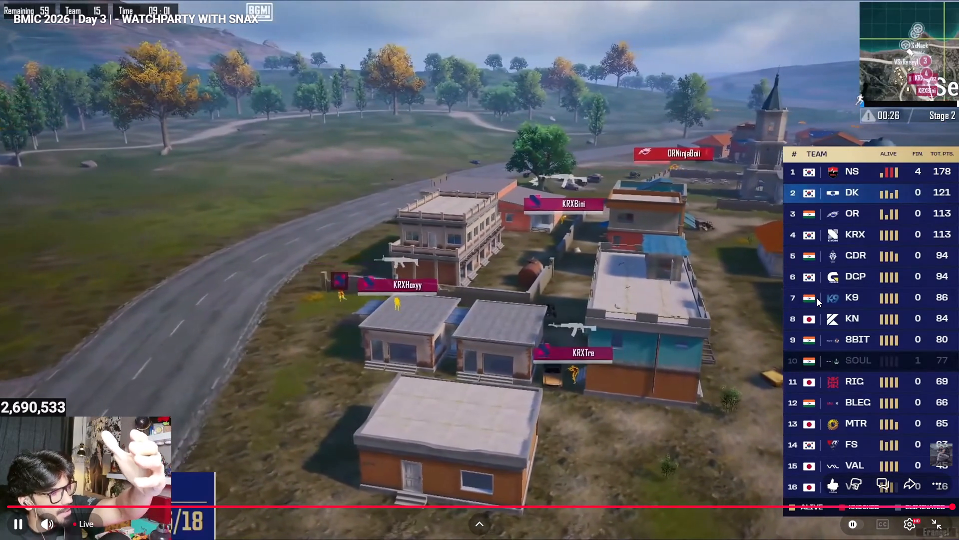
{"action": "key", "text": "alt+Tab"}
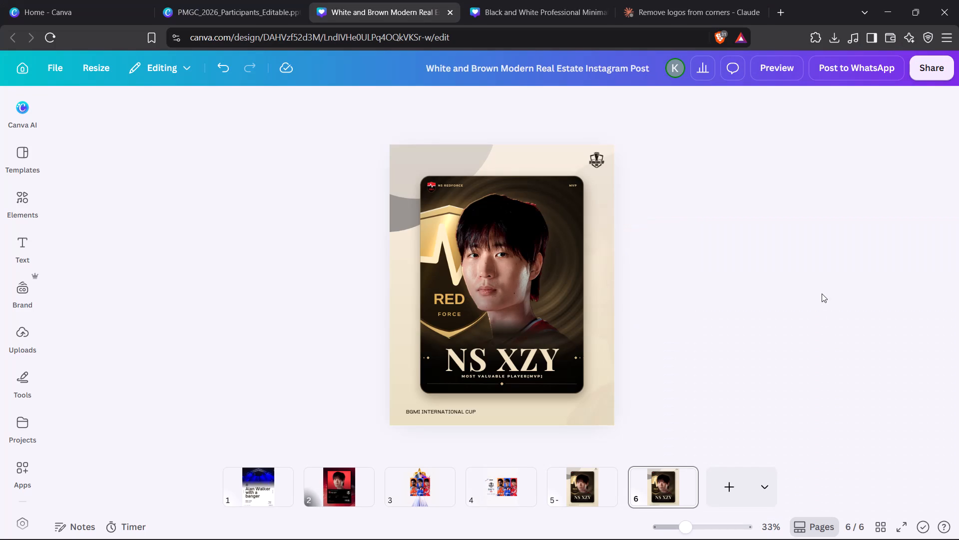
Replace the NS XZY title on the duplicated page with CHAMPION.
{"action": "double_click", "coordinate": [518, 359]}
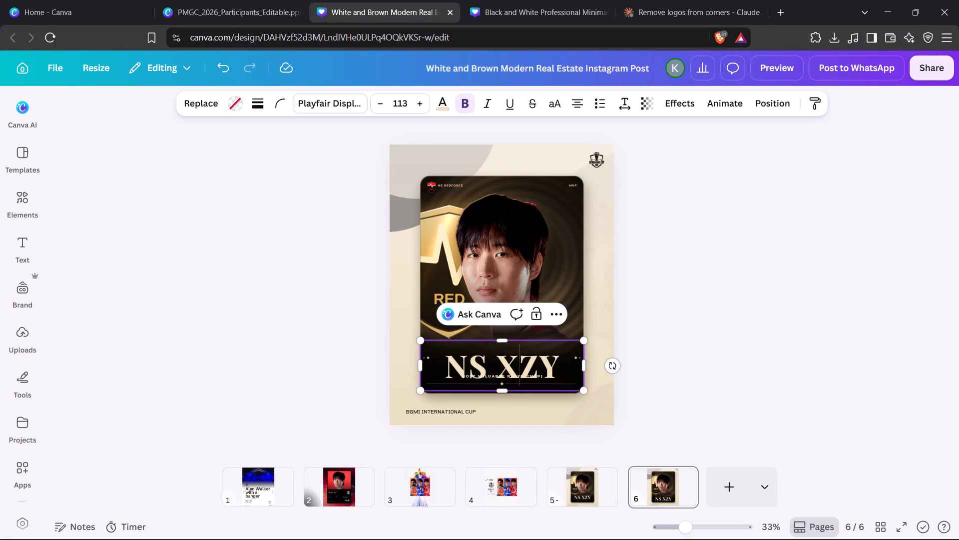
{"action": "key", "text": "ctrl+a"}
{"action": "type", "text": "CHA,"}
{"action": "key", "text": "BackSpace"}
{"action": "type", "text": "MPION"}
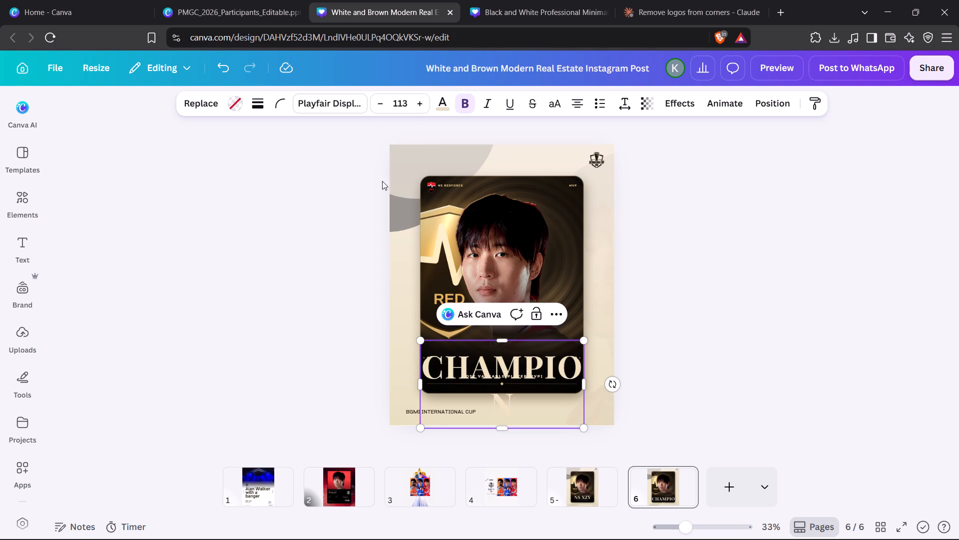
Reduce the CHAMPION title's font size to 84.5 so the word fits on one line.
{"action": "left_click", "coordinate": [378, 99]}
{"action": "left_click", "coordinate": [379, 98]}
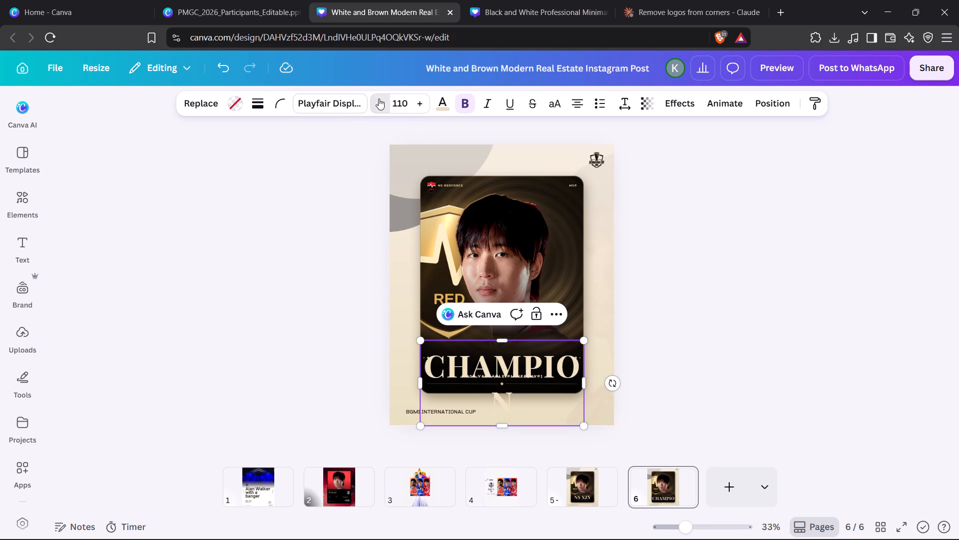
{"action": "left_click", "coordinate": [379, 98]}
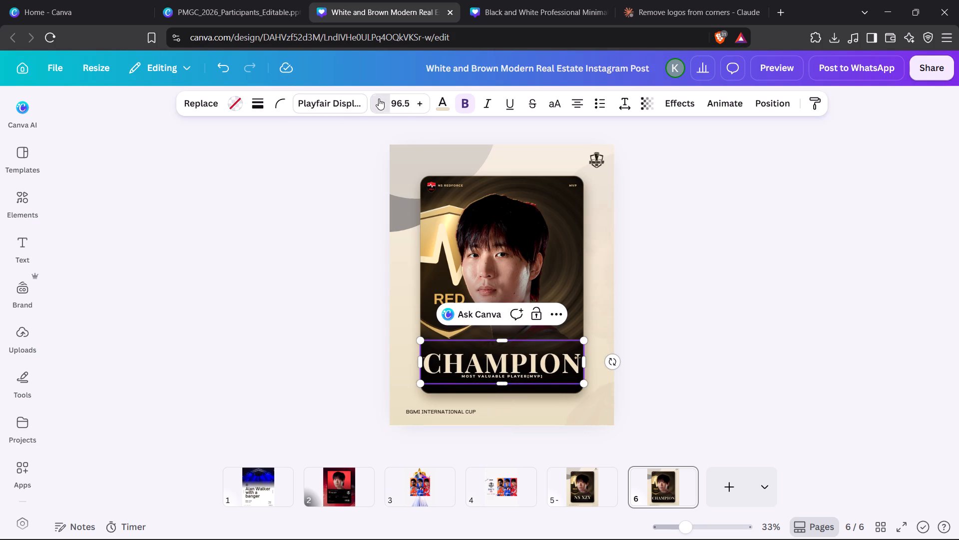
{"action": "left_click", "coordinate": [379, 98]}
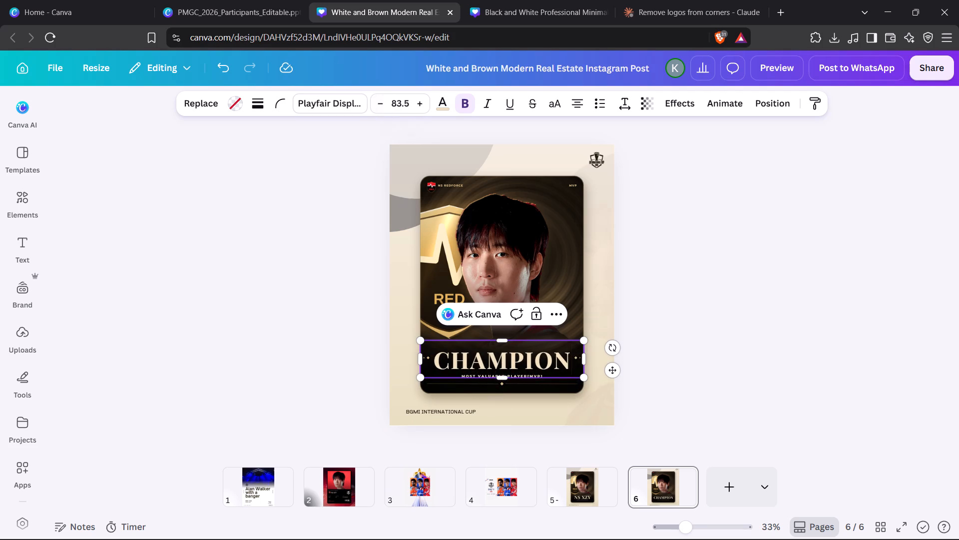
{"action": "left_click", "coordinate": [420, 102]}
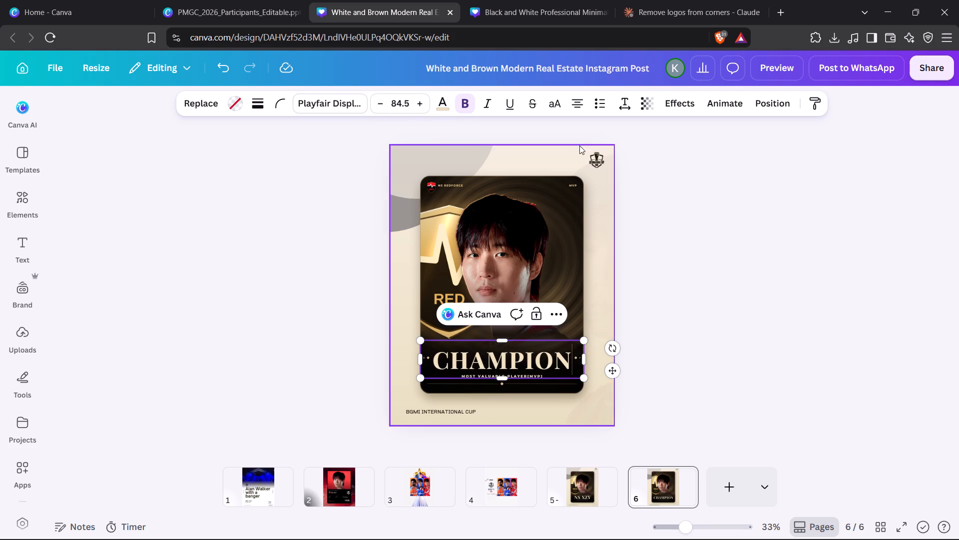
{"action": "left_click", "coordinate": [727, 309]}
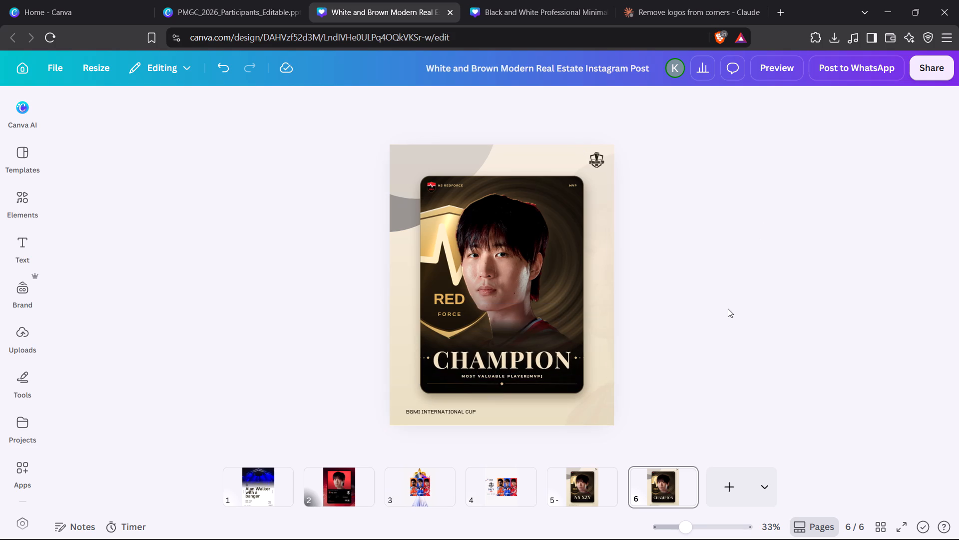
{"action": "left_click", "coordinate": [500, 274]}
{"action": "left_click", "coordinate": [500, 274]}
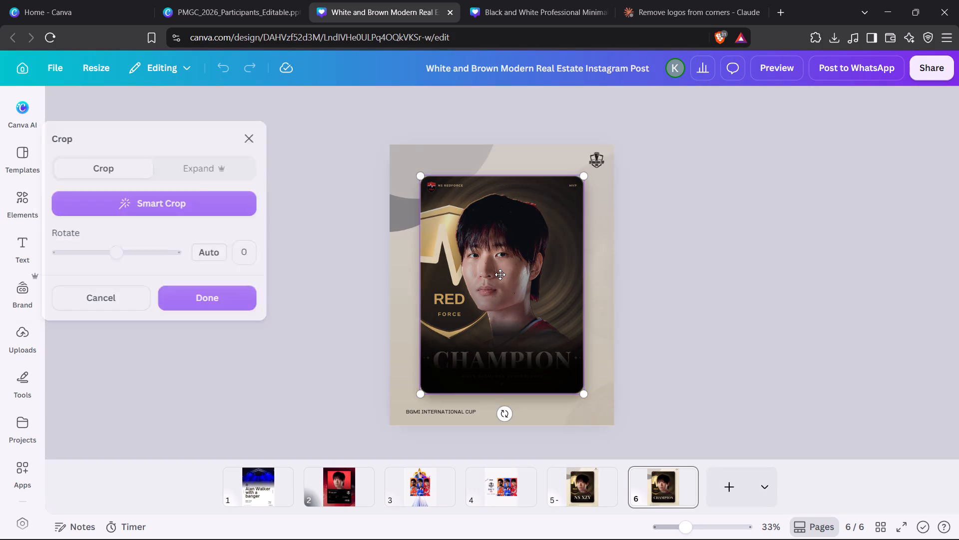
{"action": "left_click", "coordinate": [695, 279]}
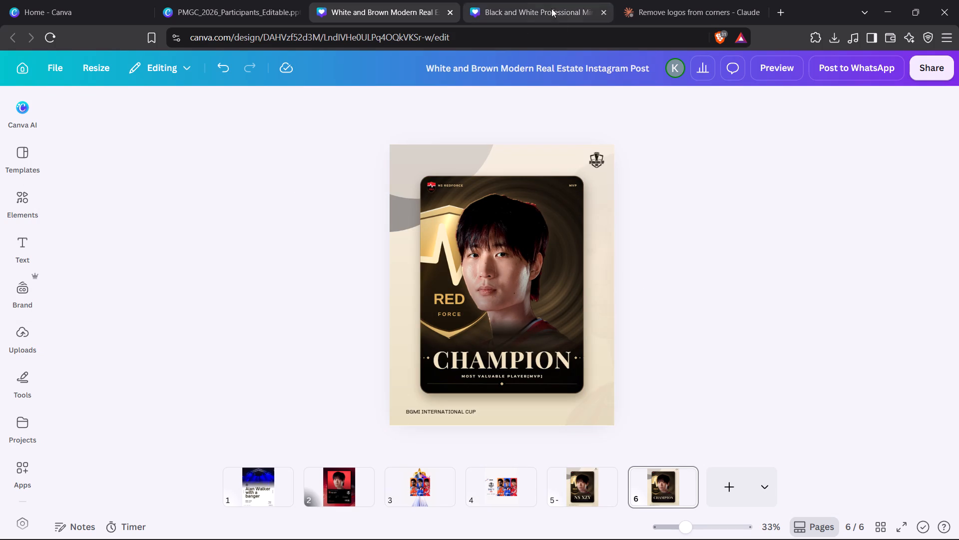
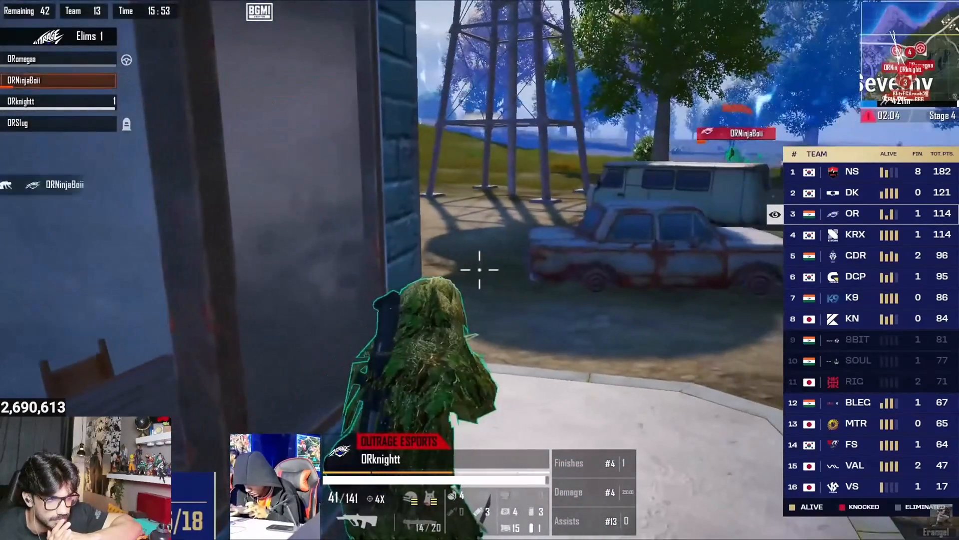
{"action": "key", "text": "alt+Tab"}
{"action": "key", "text": "alt+Tab"}
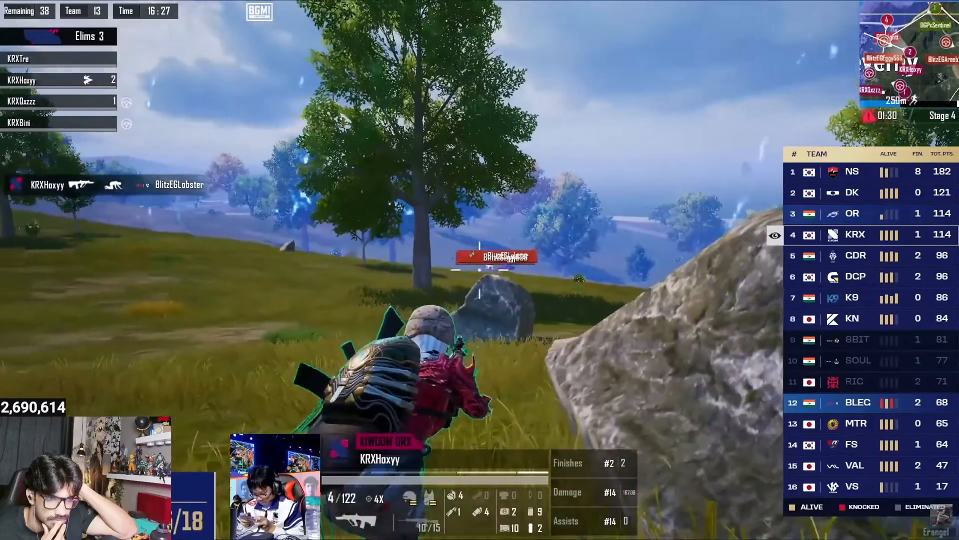
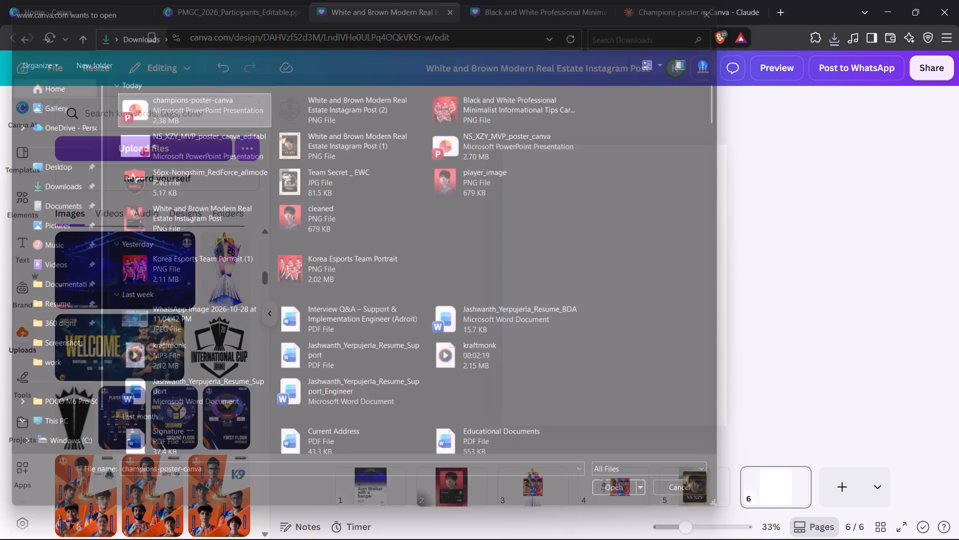
Switch to the BMIC 2026 Day 3 watch party livestream.
{"action": "key", "text": "alt+Tab"}
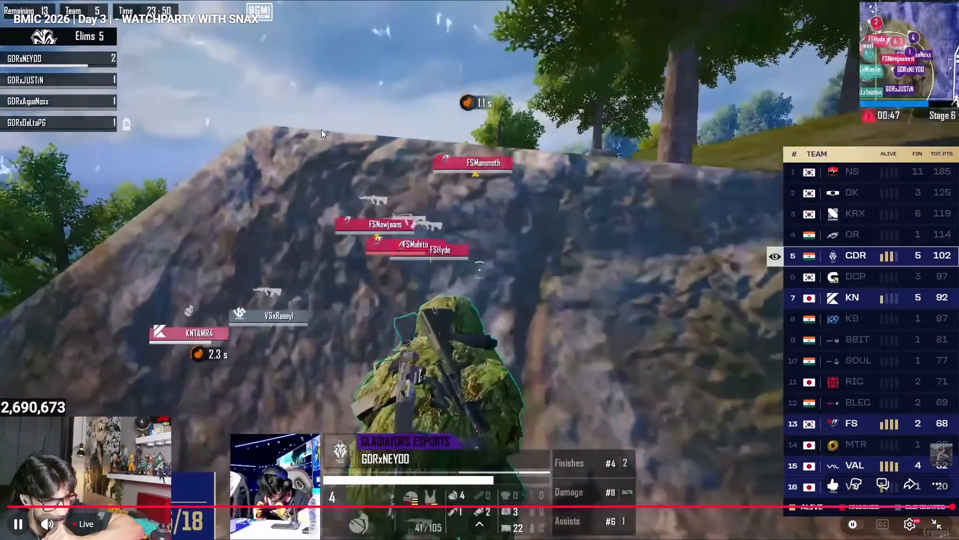
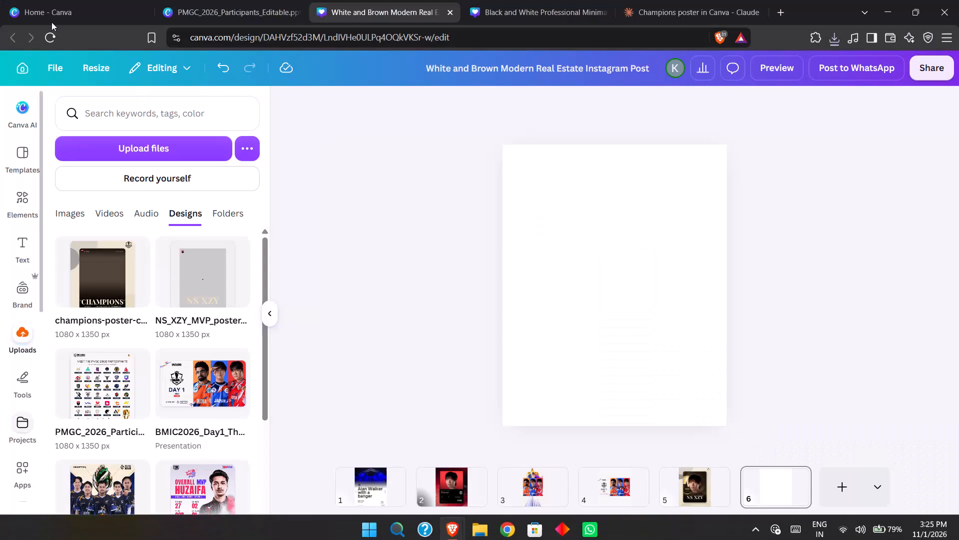
In the Canva design, insert the uploaded champions poster design onto blank page 6.
{"action": "left_click", "coordinate": [108, 276]}
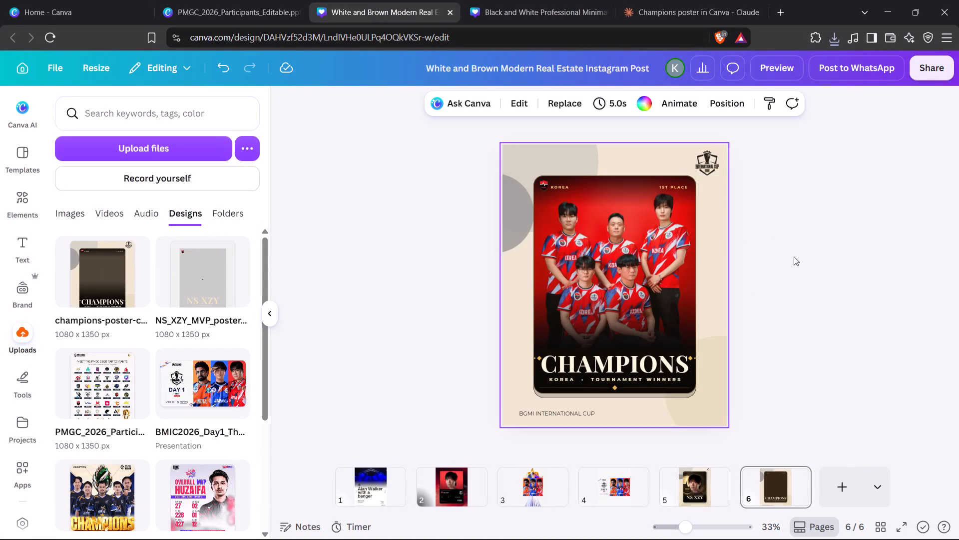
{"action": "left_click", "coordinate": [802, 259]}
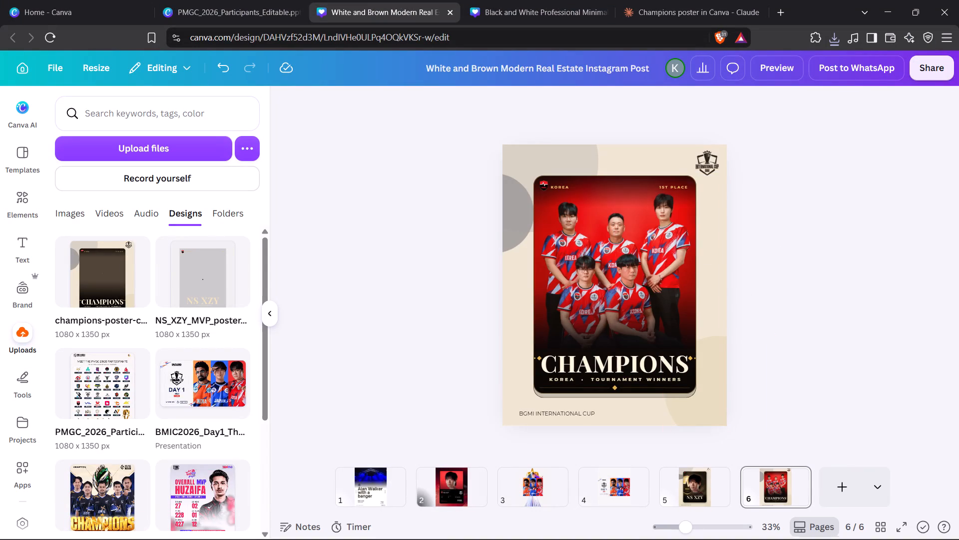
Replace the "1ST PLACE" label at the upper corner of the poster card with "CHAMPIONS".
{"action": "double_click", "coordinate": [667, 186]}
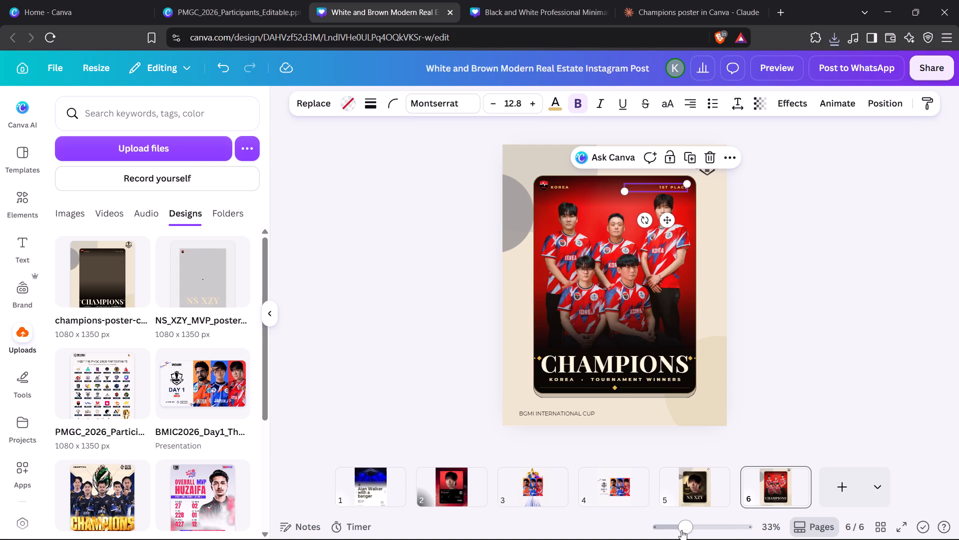
{"action": "left_click_drag", "start_coordinate": [682, 530], "coordinate": [705, 524]}
{"action": "scroll", "coordinate": [843, 376], "scroll_direction": "up", "scroll_amount": 3}
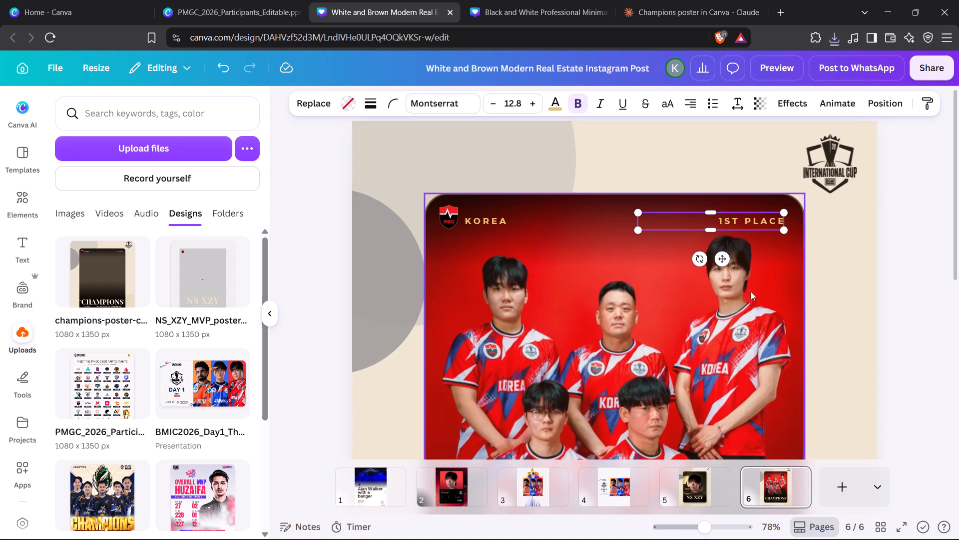
{"action": "left_click", "coordinate": [761, 224]}
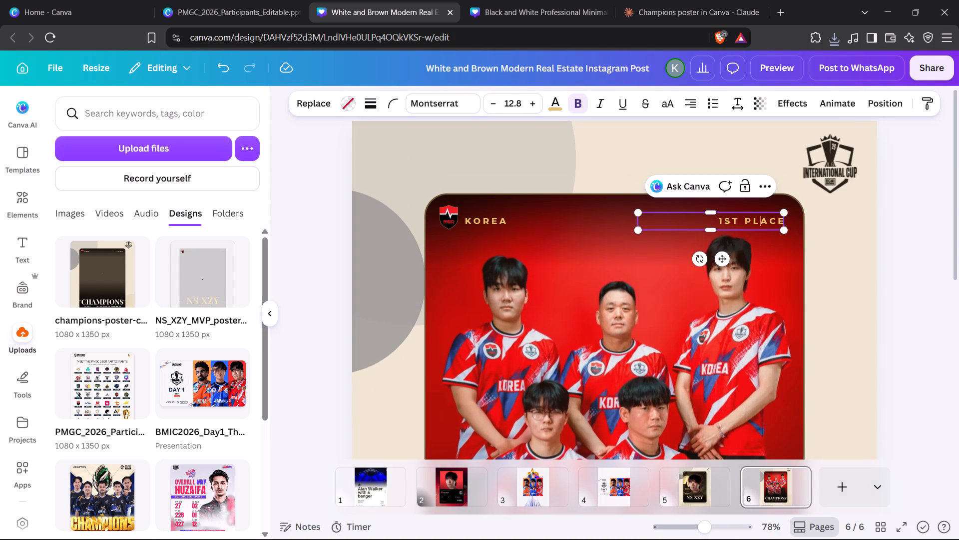
{"action": "key", "text": "ctrl+a"}
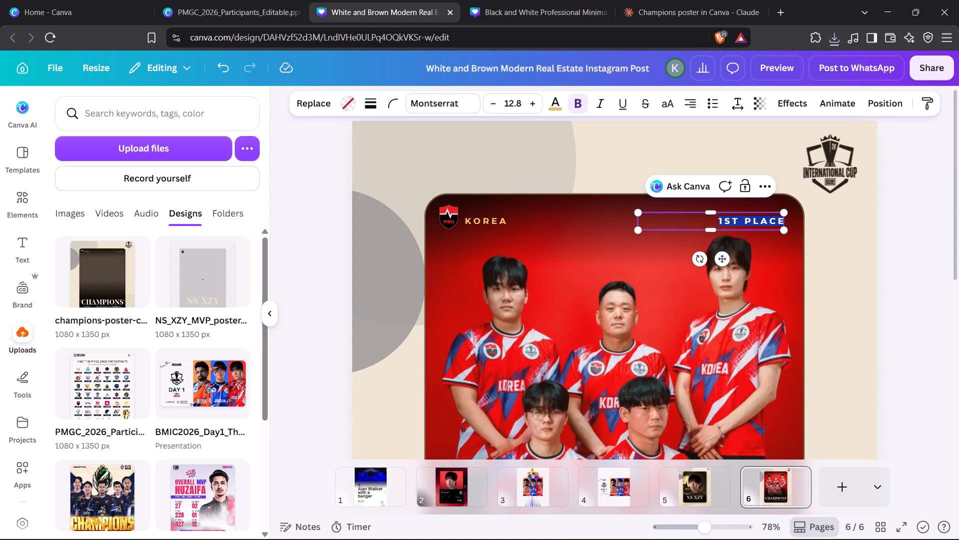
{"action": "type", "text": "CHAMPIONS"}
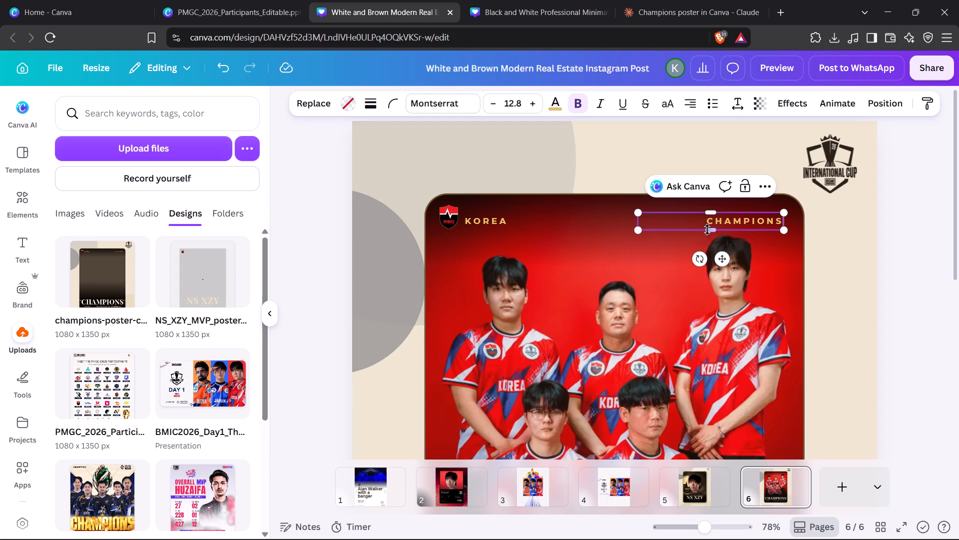
Replace the "KOREA" label beside the team logo with "NS REDFORCE".
{"action": "double_click", "coordinate": [490, 218]}
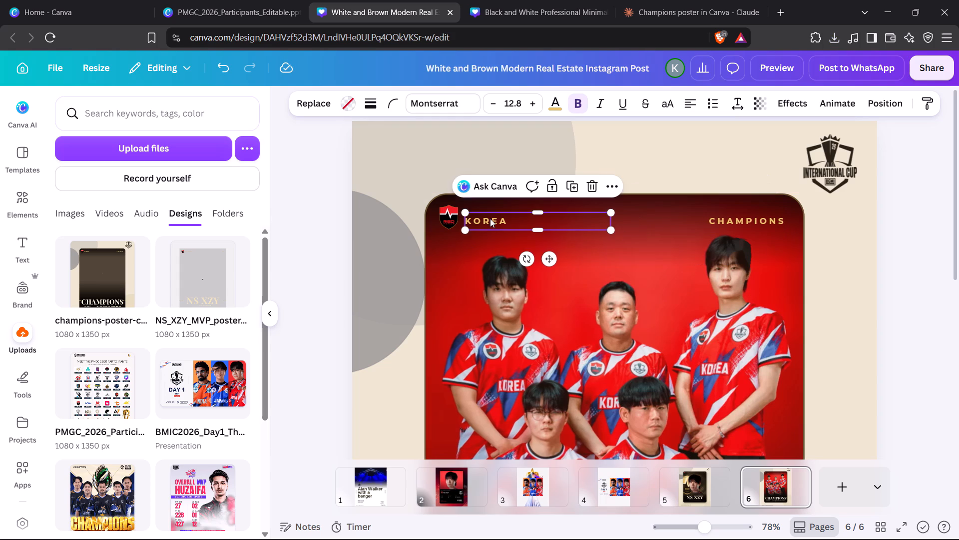
{"action": "key", "text": "ctrl+a"}
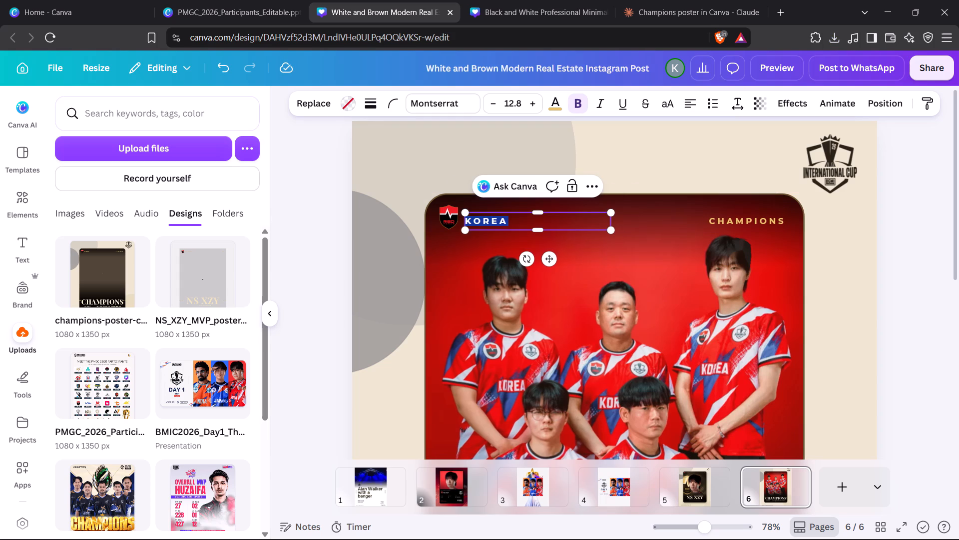
{"action": "type", "text": "NS"}
{"action": "key", "text": "space"}
{"action": "type", "text": "REDFORE"}
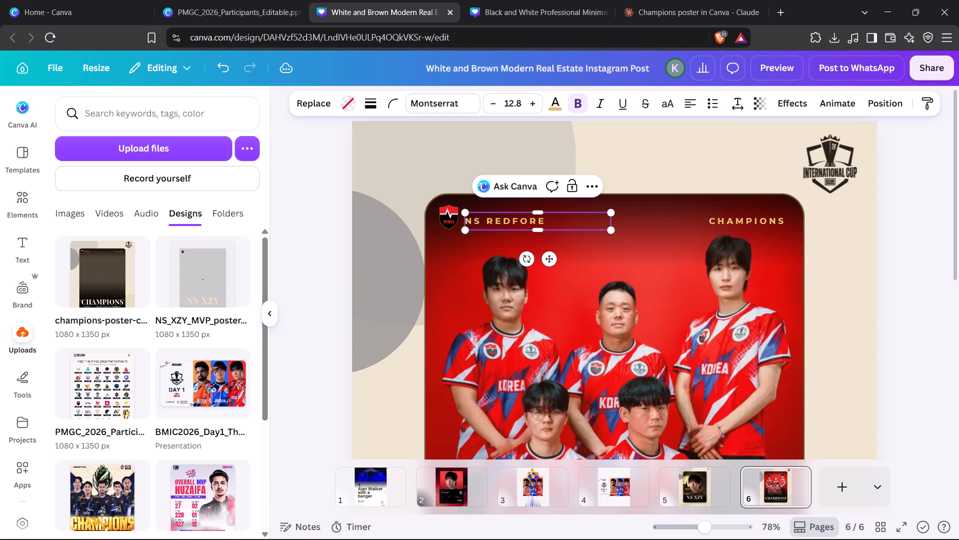
{"action": "key", "text": "BackSpace"}
{"action": "type", "text": "CE"}
{"action": "left_click", "coordinate": [419, 158]}
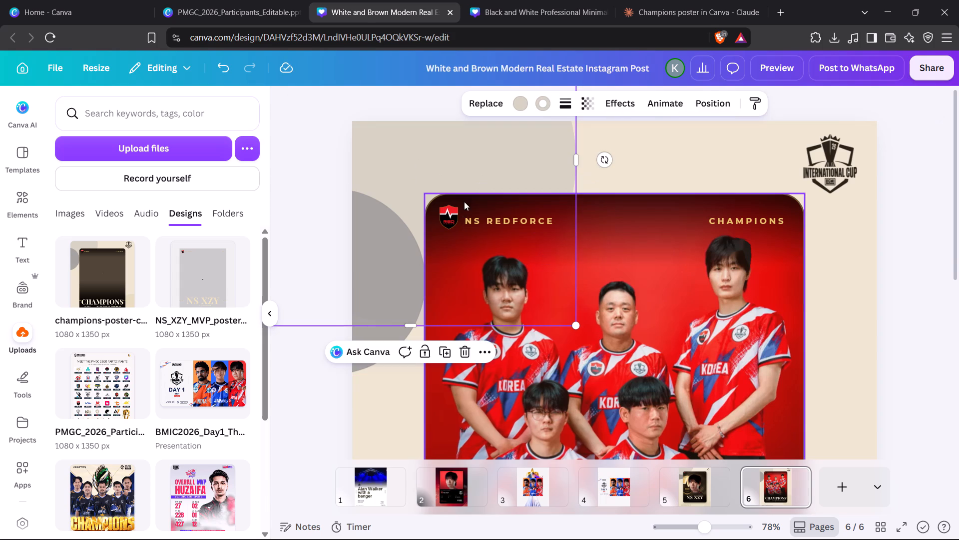
Nudge the team logo slightly down so it lines up vertically with the "NS REDFORCE" label.
{"action": "left_click", "coordinate": [451, 216]}
{"action": "key", "text": "Down"}
{"action": "key", "text": "Down"}
{"action": "key", "text": "Down"}
{"action": "key", "text": "Down"}
{"action": "key", "text": "Down"}
{"action": "key", "text": "Down"}
{"action": "key", "text": "Down"}
{"action": "key", "text": "Down"}
{"action": "key", "text": "Down"}
{"action": "key", "text": "Down"}
{"action": "key", "text": "Down"}
{"action": "key", "text": "Down"}
{"action": "key", "text": "Down"}
{"action": "key", "text": "Down"}
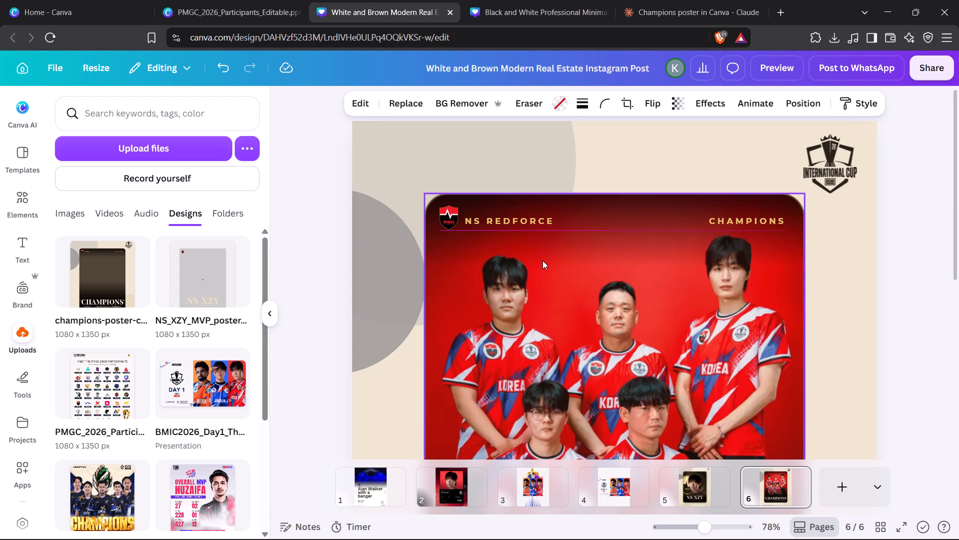
{"action": "key", "text": "Up"}
{"action": "key", "text": "Up"}
{"action": "key", "text": "Up"}
{"action": "key", "text": "Up"}
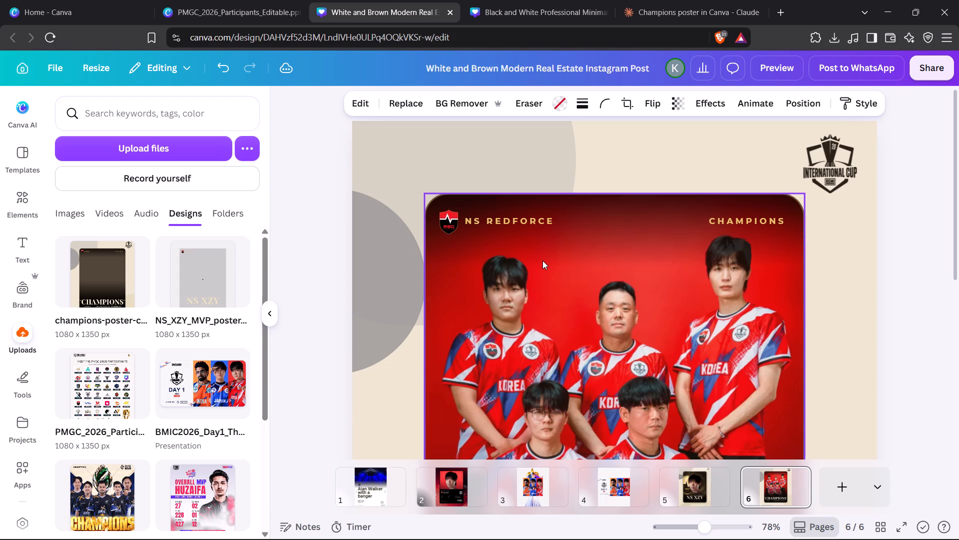
{"action": "left_click", "coordinate": [317, 239]}
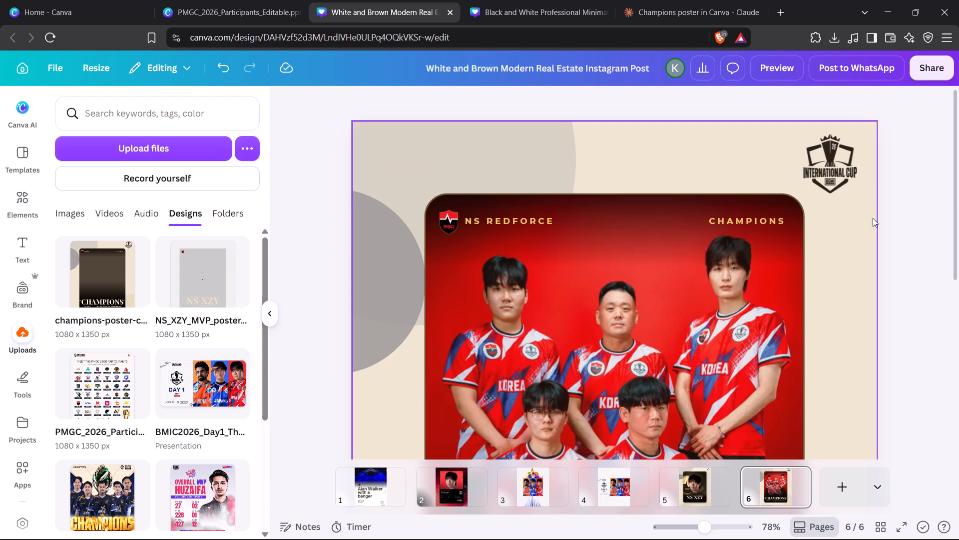
Open the "KOREA • TOURNAMENT WINNERS" line beneath the large CHAMPIONS title for text editing.
{"action": "scroll", "coordinate": [892, 257], "scroll_direction": "down", "scroll_amount": 5}
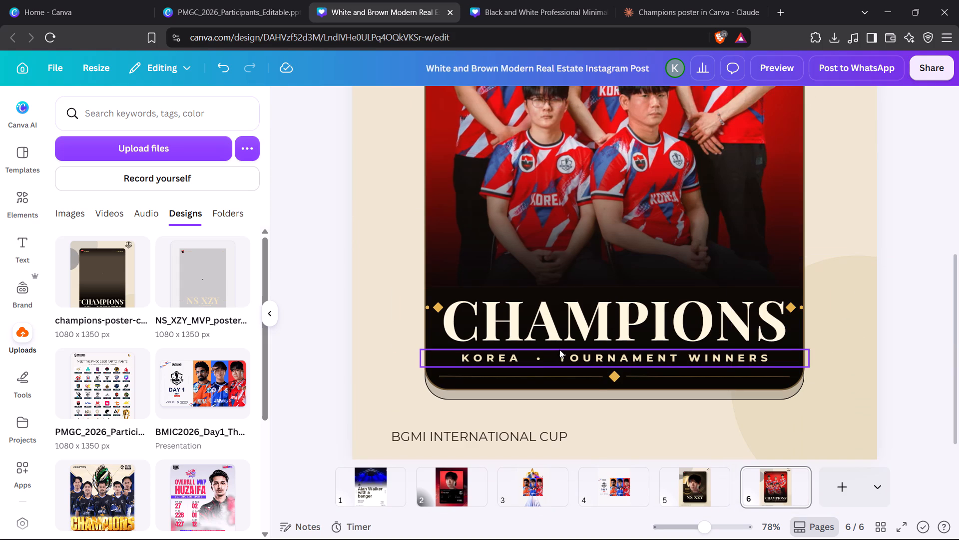
{"action": "double_click", "coordinate": [572, 357]}
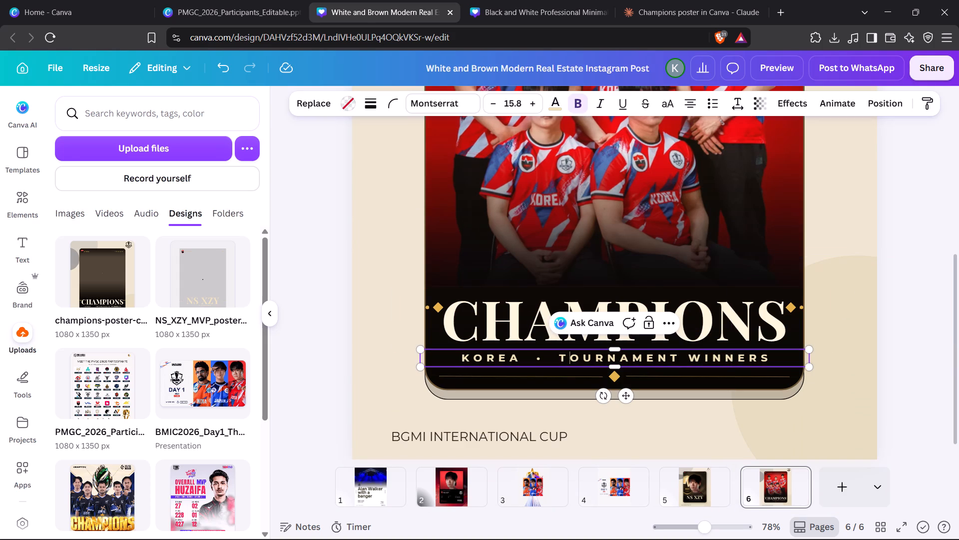
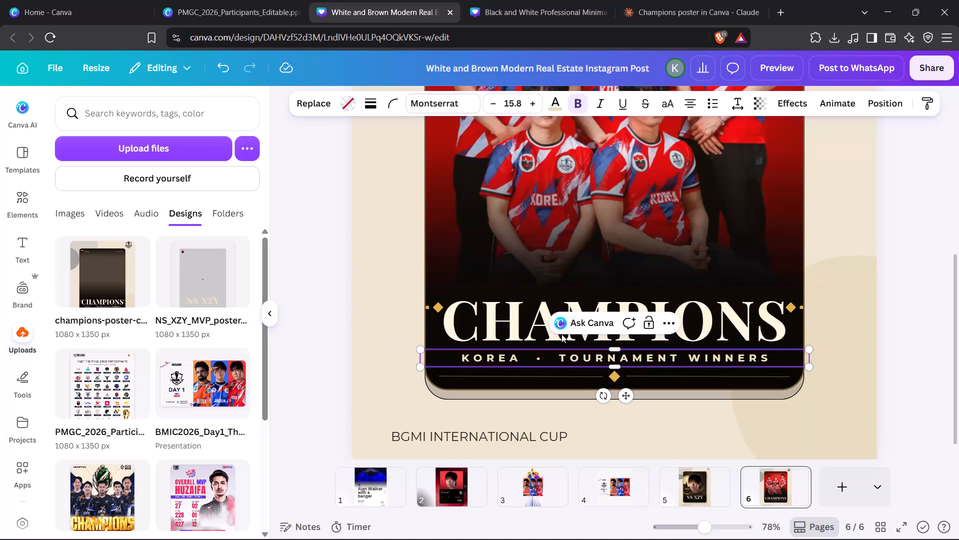
Clear the "KOREA • TOURNAMENT WINNERS" line beneath the large CHAMPIONS title and start the team name with "N".
{"action": "left_click", "coordinate": [590, 356]}
{"action": "key", "text": "ctrl+a"}
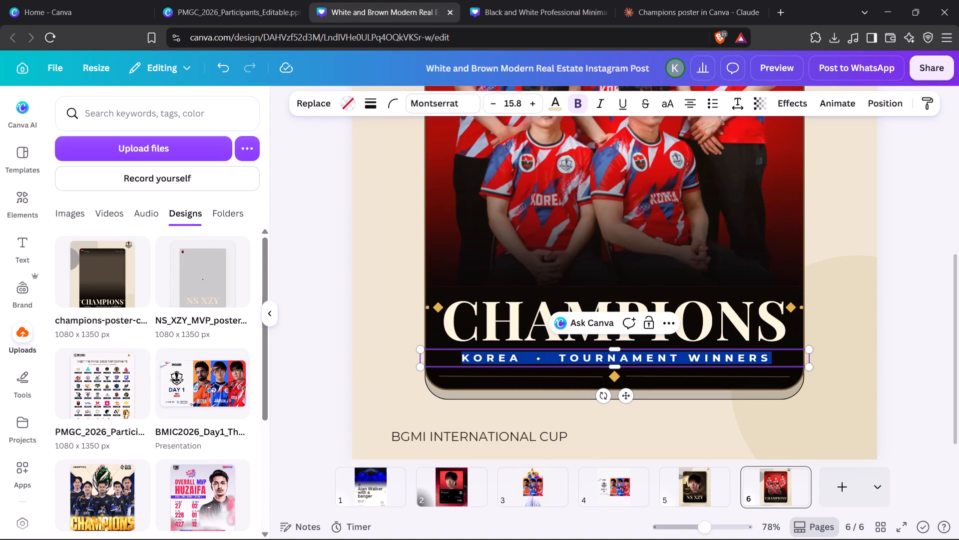
{"action": "type", "text": "NS"}
{"action": "key", "text": "space"}
{"action": "key", "text": "BackSpace"}
{"action": "key", "text": "BackSpace"}
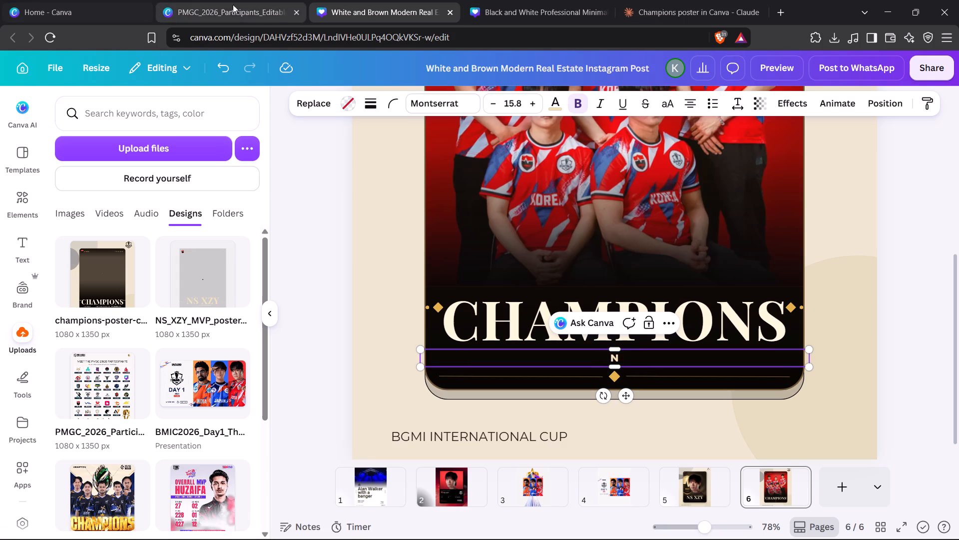
Search the web for BMIC 2026, open its Liquipedia page and go to the Nongshim RedForce team page from the participants.
{"action": "left_click", "coordinate": [780, 4]}
{"action": "type", "text": "BMIC"}
{"action": "key", "text": "Return"}
{"action": "key", "text": "alt+Tab"}
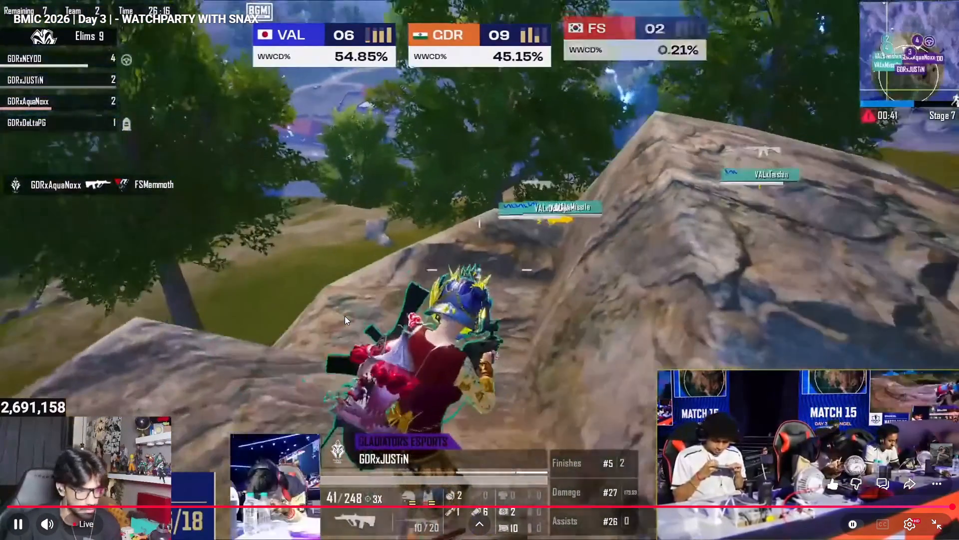
{"action": "key", "text": "alt+Tab"}
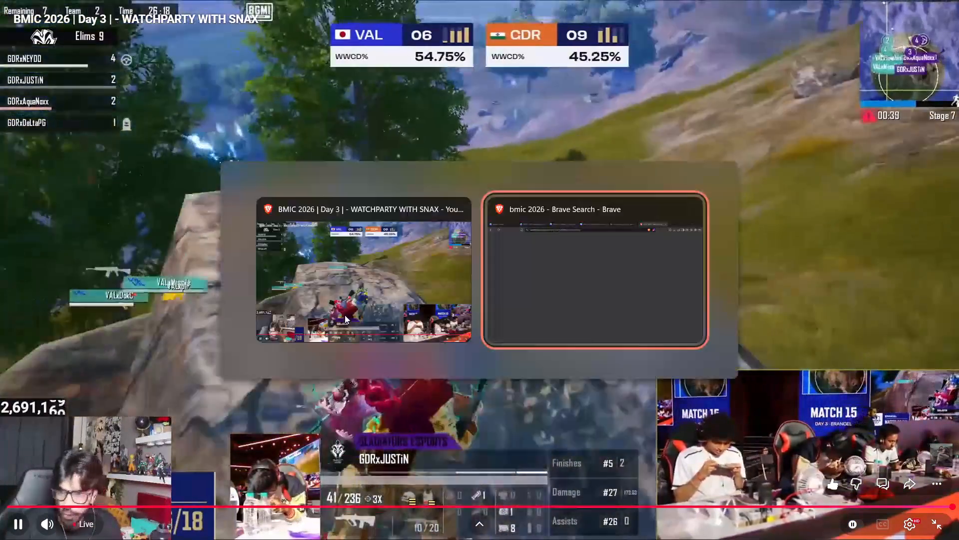
{"action": "left_click", "coordinate": [365, 179]}
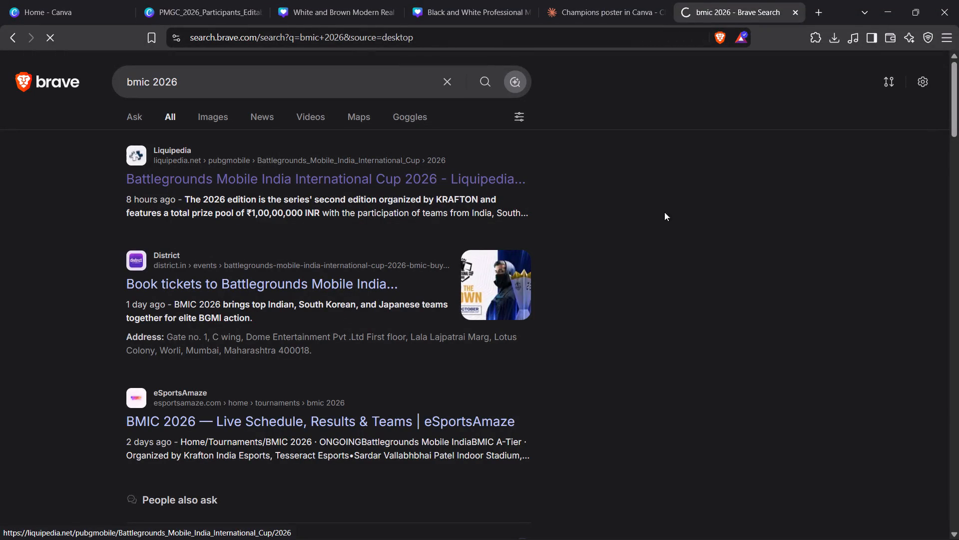
{"action": "scroll", "coordinate": [342, 400], "scroll_direction": "down", "scroll_amount": 2}
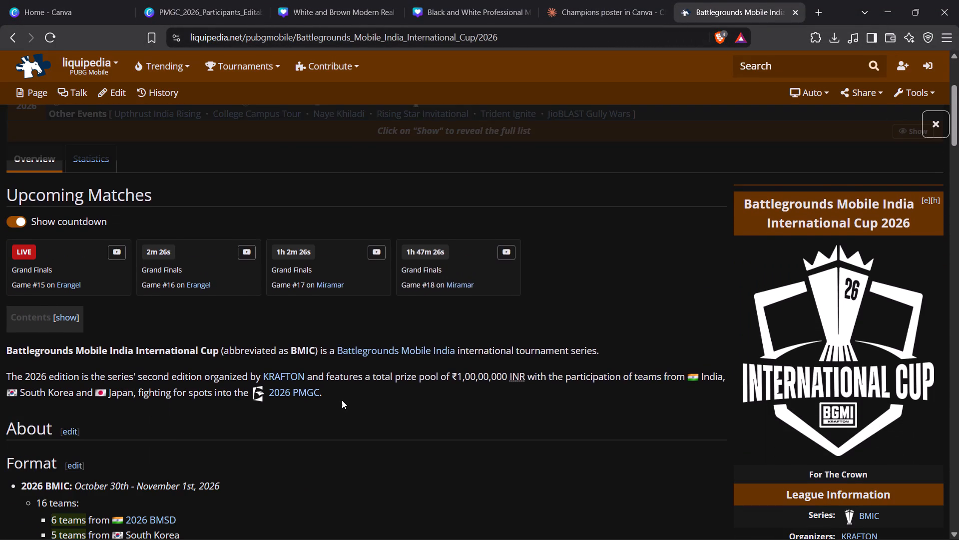
{"action": "scroll", "coordinate": [342, 390], "scroll_direction": "up", "scroll_amount": 2}
{"action": "scroll", "coordinate": [241, 371], "scroll_direction": "up", "scroll_amount": 1}
{"action": "scroll", "coordinate": [241, 370], "scroll_direction": "down", "scroll_amount": 13}
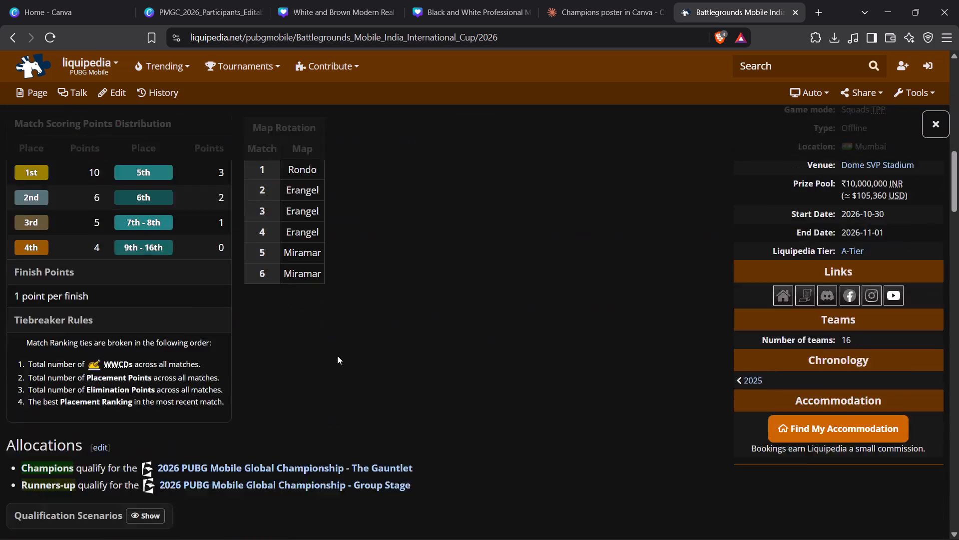
{"action": "scroll", "coordinate": [337, 355], "scroll_direction": "down", "scroll_amount": 10}
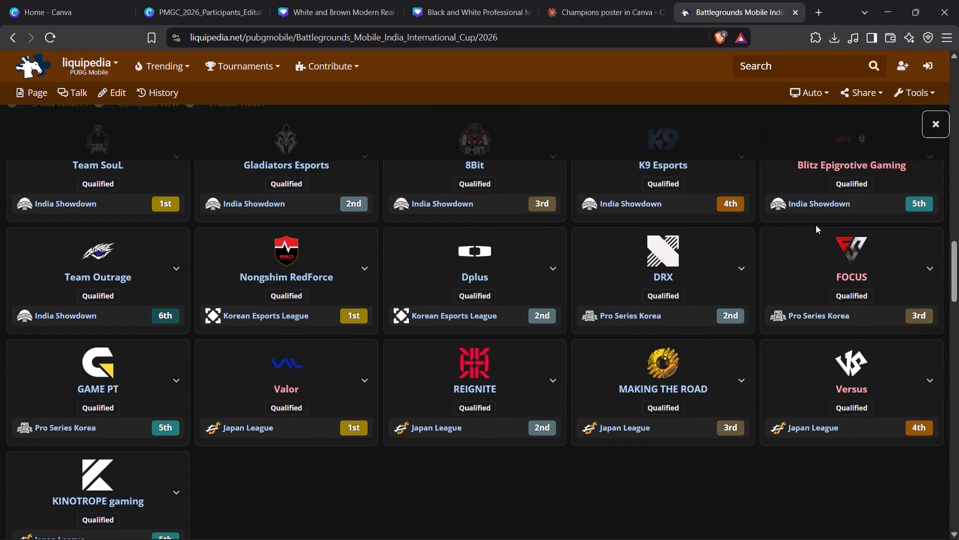
{"action": "left_click", "coordinate": [308, 276]}
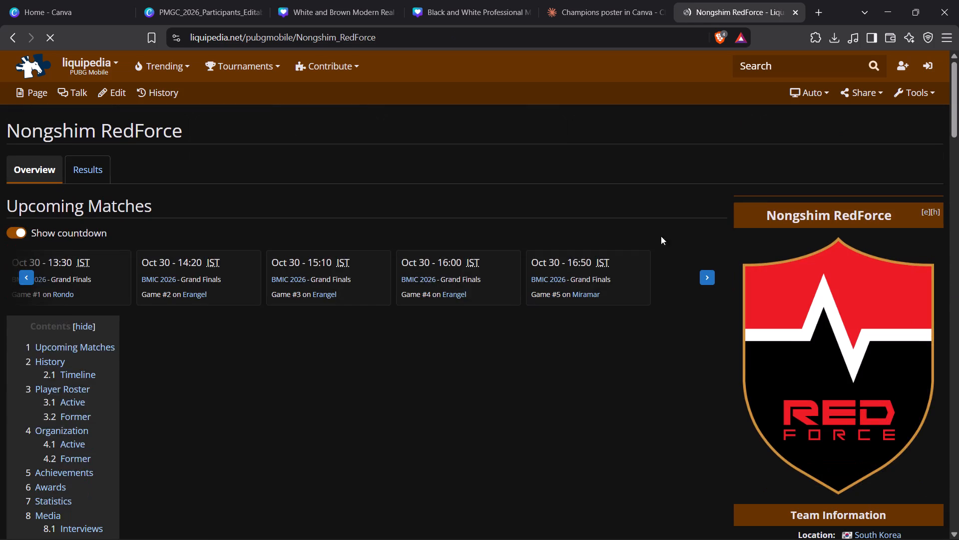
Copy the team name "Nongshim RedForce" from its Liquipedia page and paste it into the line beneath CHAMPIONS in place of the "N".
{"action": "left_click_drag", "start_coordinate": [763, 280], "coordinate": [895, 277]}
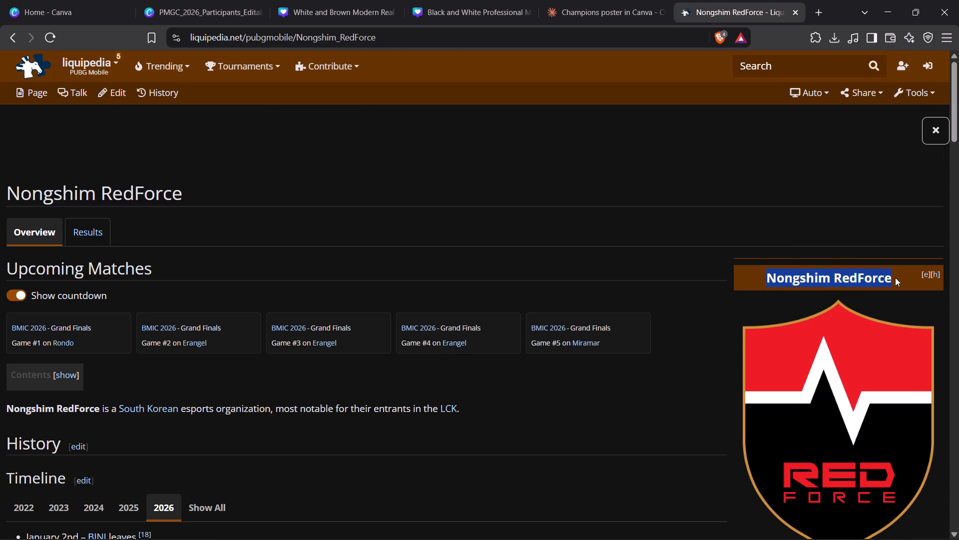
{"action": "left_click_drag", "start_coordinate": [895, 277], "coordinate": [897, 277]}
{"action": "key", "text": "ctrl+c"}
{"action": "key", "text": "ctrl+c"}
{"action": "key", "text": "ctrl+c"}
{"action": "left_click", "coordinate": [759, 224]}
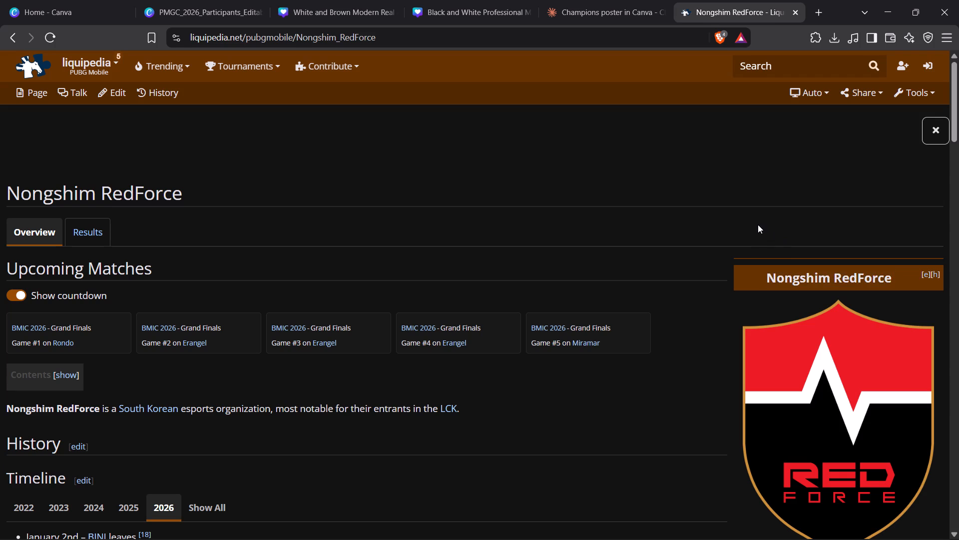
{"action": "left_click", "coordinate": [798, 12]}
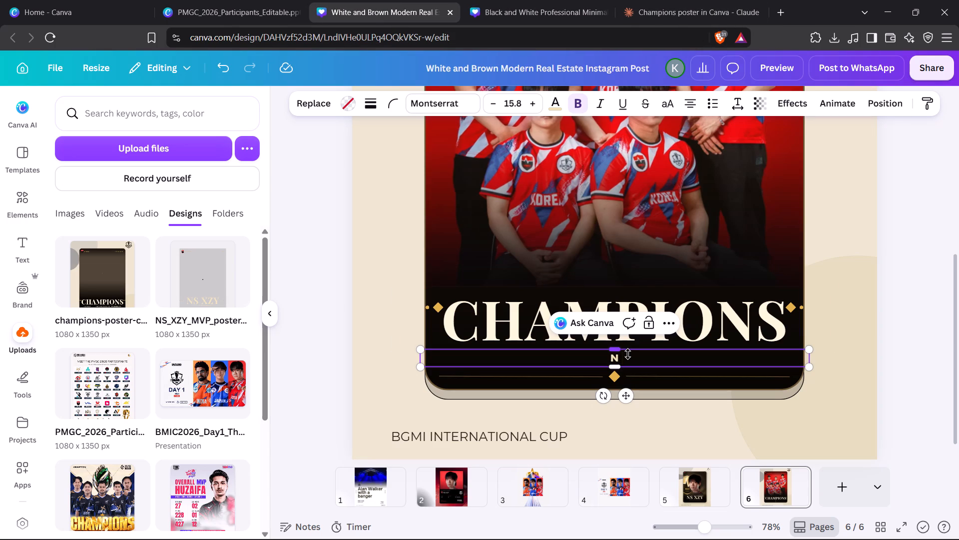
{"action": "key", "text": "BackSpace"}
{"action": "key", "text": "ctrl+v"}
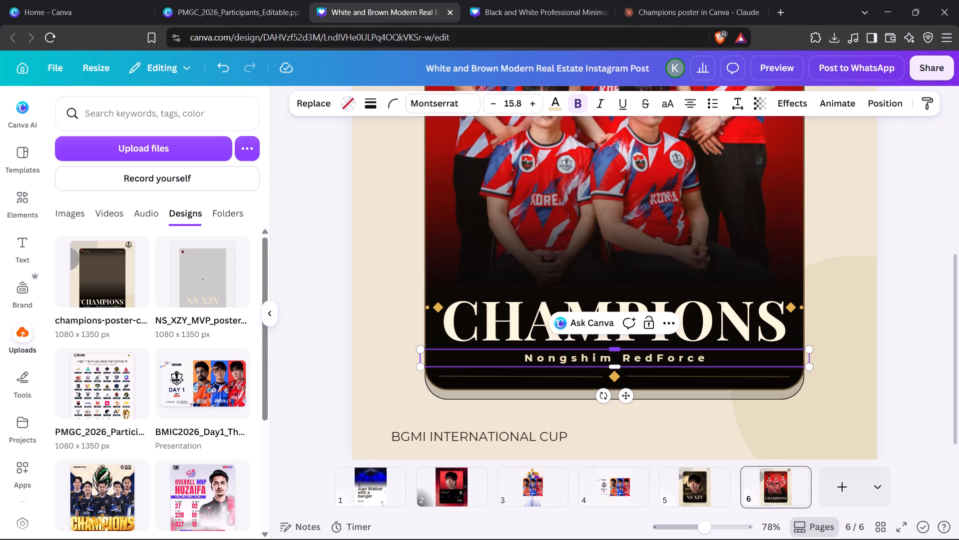
Replace the pasted mixed-case team name beneath the CHAMPIONS title with "NONGSHIM REDFORCE" in capitals.
{"action": "type", "text": "NO"}
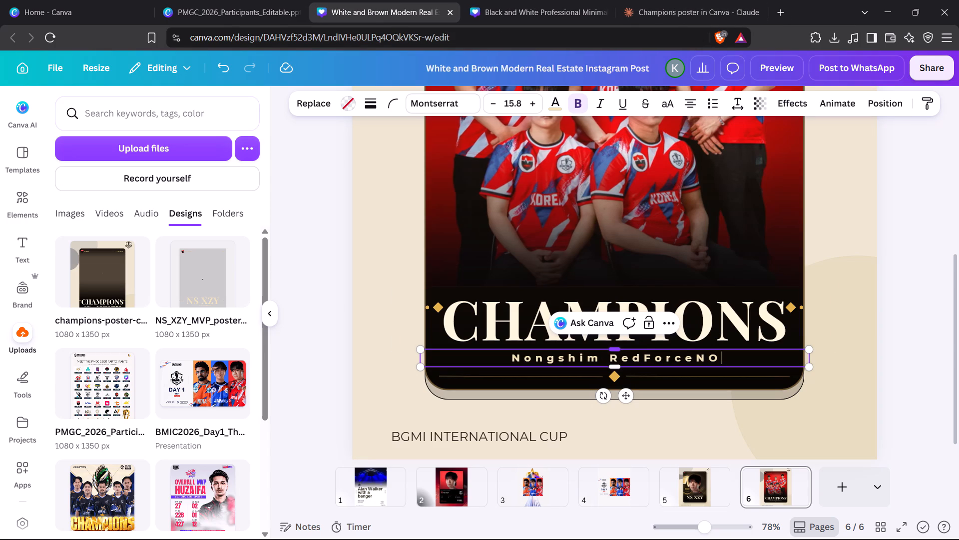
{"action": "type", "text": "NG"}
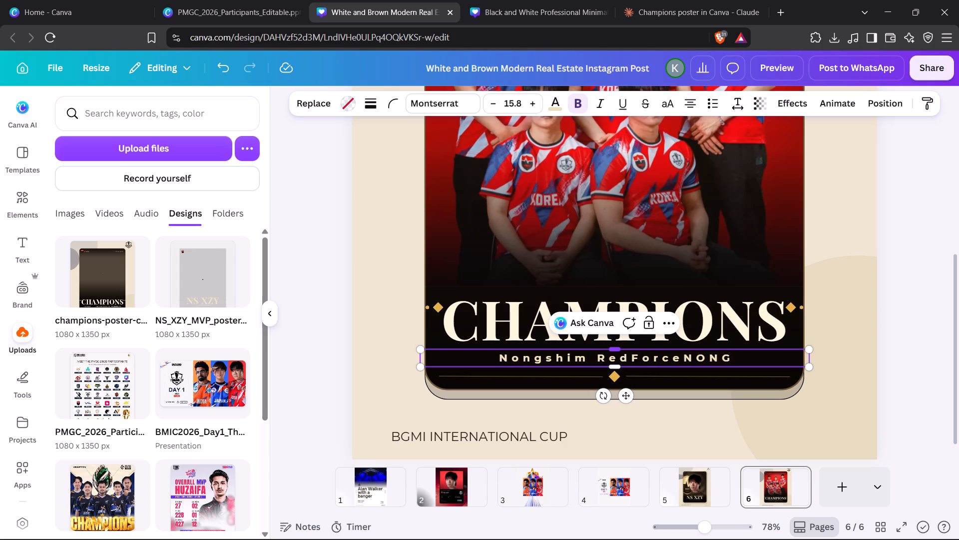
{"action": "type", "text": "SHIM"}
{"action": "key", "text": "space"}
{"action": "type", "text": "REF"}
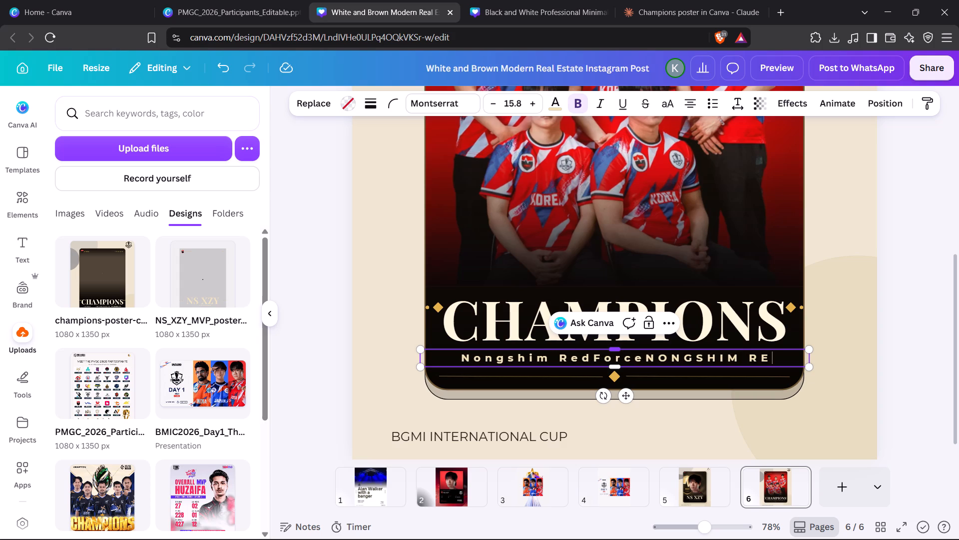
{"action": "key", "text": "BackSpace"}
{"action": "type", "text": "DFORCE"}
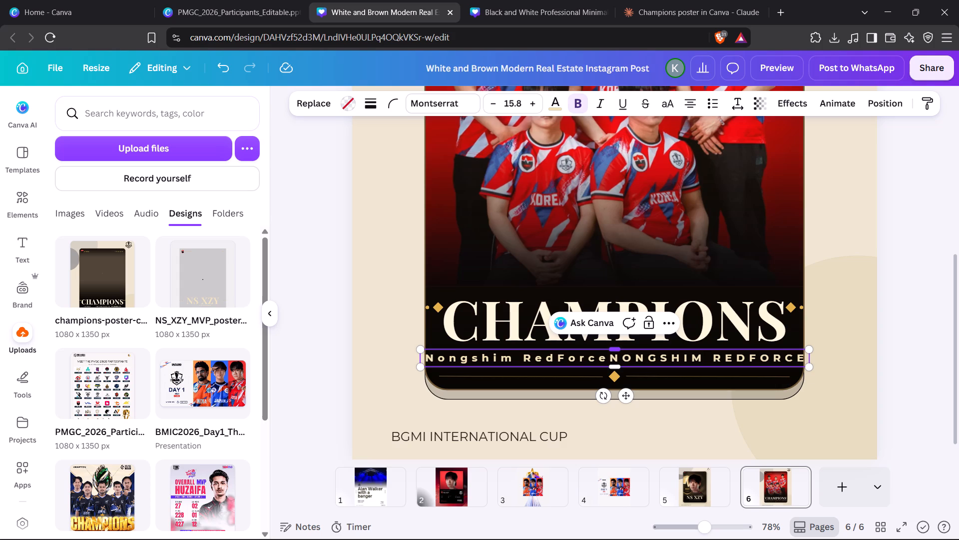
{"action": "key", "text": "Left"}
{"action": "key", "text": "Left"}
{"action": "key", "text": "Left"}
{"action": "key", "text": "Left"}
{"action": "key", "text": "Left"}
{"action": "key", "text": "Left"}
{"action": "key", "text": "Left"}
{"action": "key", "text": "Left"}
{"action": "key", "text": "Left"}
{"action": "key", "text": "Left"}
{"action": "key", "text": "Left"}
{"action": "key", "text": "Left"}
{"action": "key", "text": "Left"}
{"action": "key", "text": "Left"}
{"action": "key", "text": "Left"}
{"action": "key", "text": "Left"}
{"action": "key", "text": "Left"}
{"action": "key", "text": "Left"}
{"action": "key", "text": "Right"}
{"action": "key", "text": "BackSpace"}
{"action": "key", "text": "BackSpace"}
{"action": "key", "text": "BackSpace"}
{"action": "key", "text": "BackSpace"}
{"action": "key", "text": "BackSpace"}
{"action": "key", "text": "BackSpace"}
{"action": "key", "text": "BackSpace"}
{"action": "key", "text": "BackSpace"}
{"action": "key", "text": "BackSpace"}
{"action": "key", "text": "BackSpace"}
{"action": "key", "text": "BackSpace"}
{"action": "key", "text": "BackSpace"}
{"action": "key", "text": "BackSpace"}
{"action": "key", "text": "BackSpace"}
{"action": "key", "text": "BackSpace"}
{"action": "key", "text": "BackSpace"}
{"action": "key", "text": "BackSpace"}
{"action": "key", "text": "BackSpace"}
{"action": "key", "text": "BackSpace"}
{"action": "key", "text": "BackSpace"}
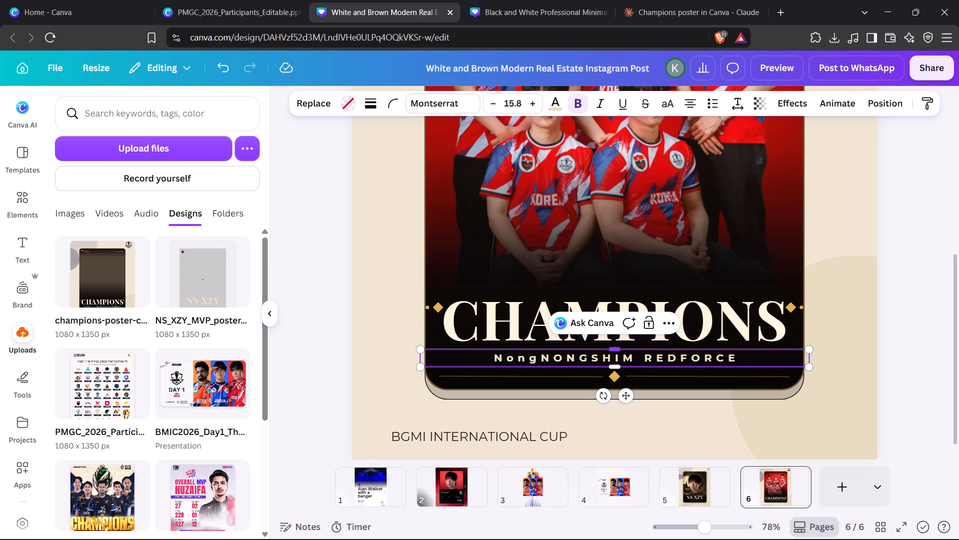
{"action": "left_click", "coordinate": [382, 327]}
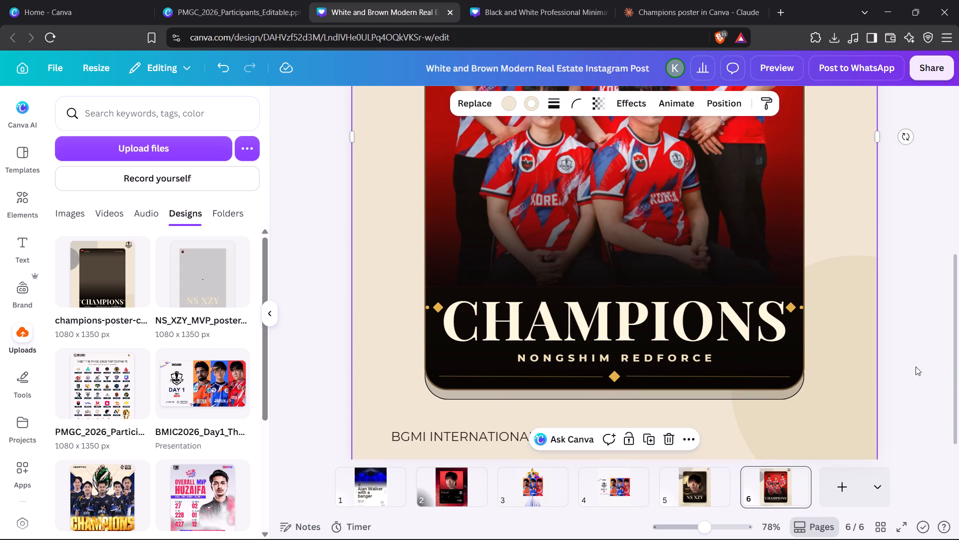
Append "[NSR]" to the end of the "NONGSHIM REDFORCE" line.
{"action": "left_click", "coordinate": [716, 359]}
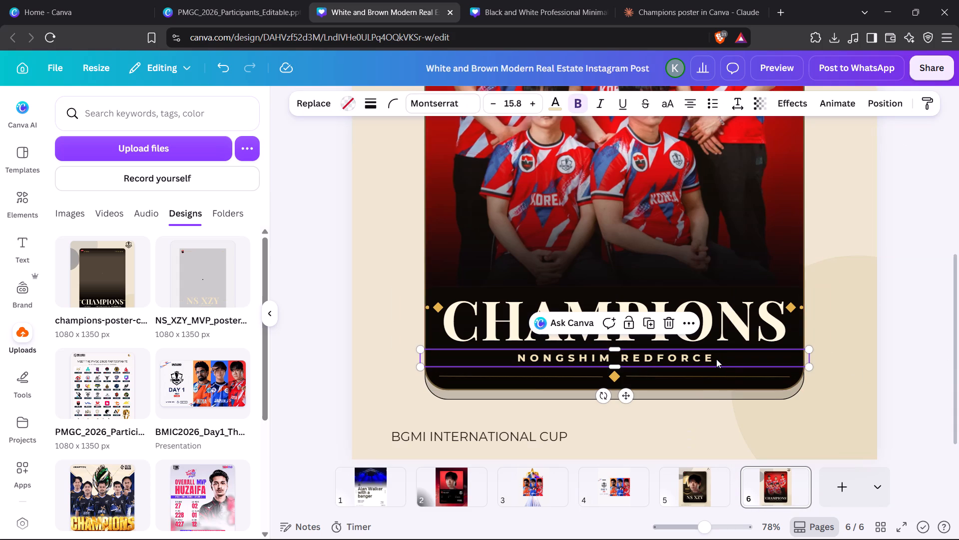
{"action": "left_click", "coordinate": [717, 359]}
{"action": "key", "text": "bracketleft"}
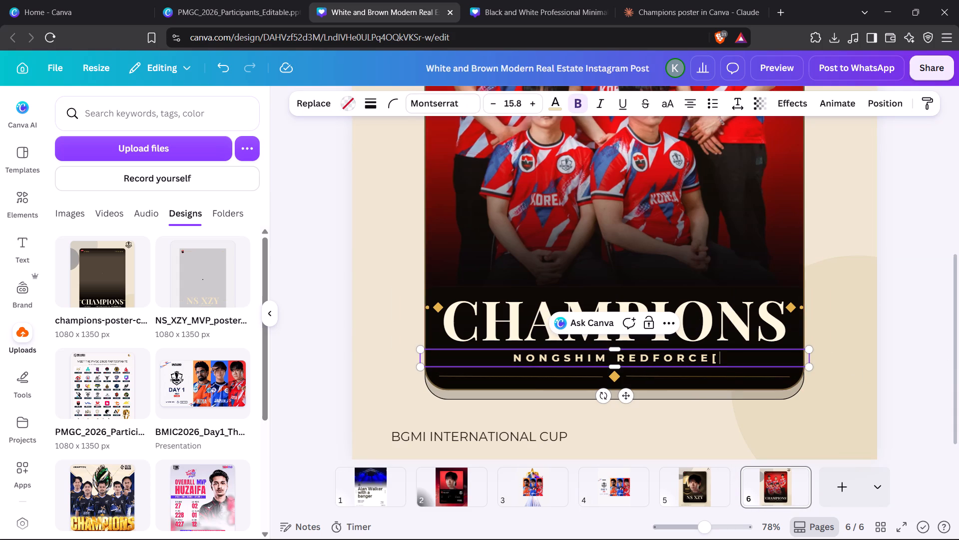
{"action": "type", "text": "NSR]"}
{"action": "left_click", "coordinate": [899, 411]}
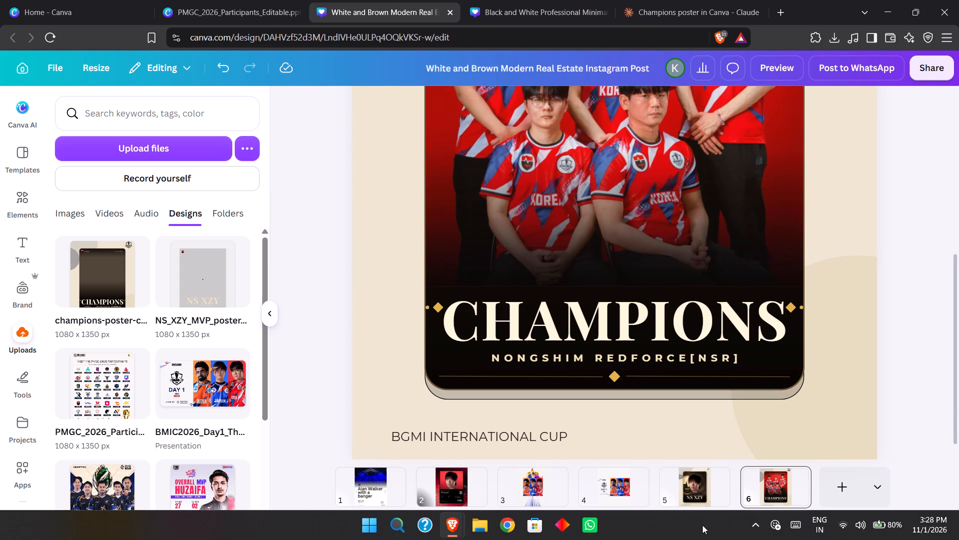
Make the "BGMI INTERNATIONAL CUP" text below the poster card bold.
{"action": "left_click_drag", "start_coordinate": [704, 525], "coordinate": [689, 530]}
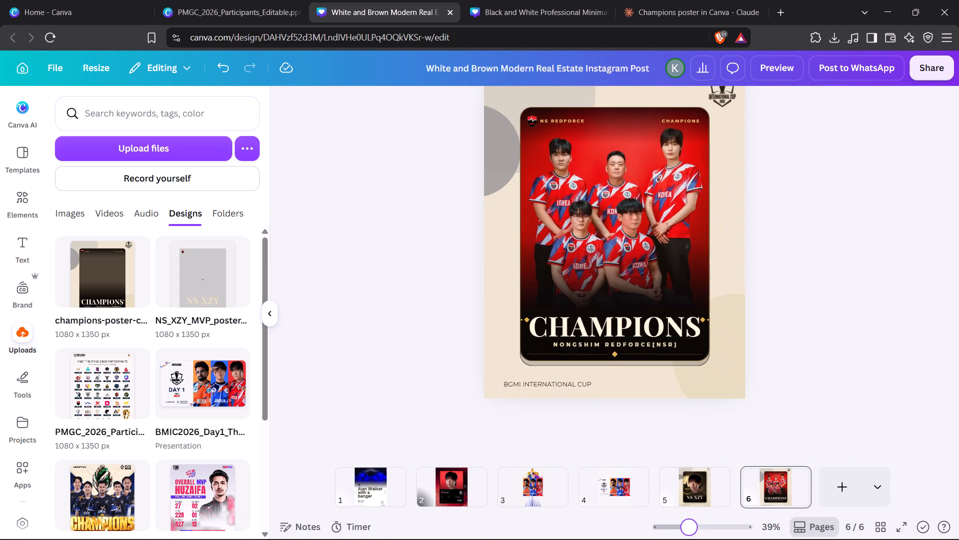
{"action": "left_click_drag", "start_coordinate": [689, 530], "coordinate": [687, 531]}
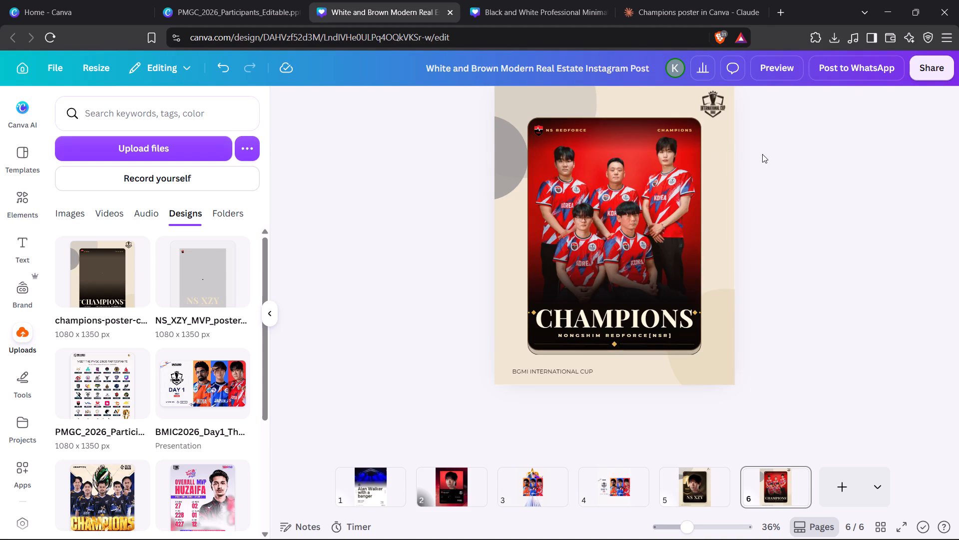
{"action": "left_click", "coordinate": [539, 368]}
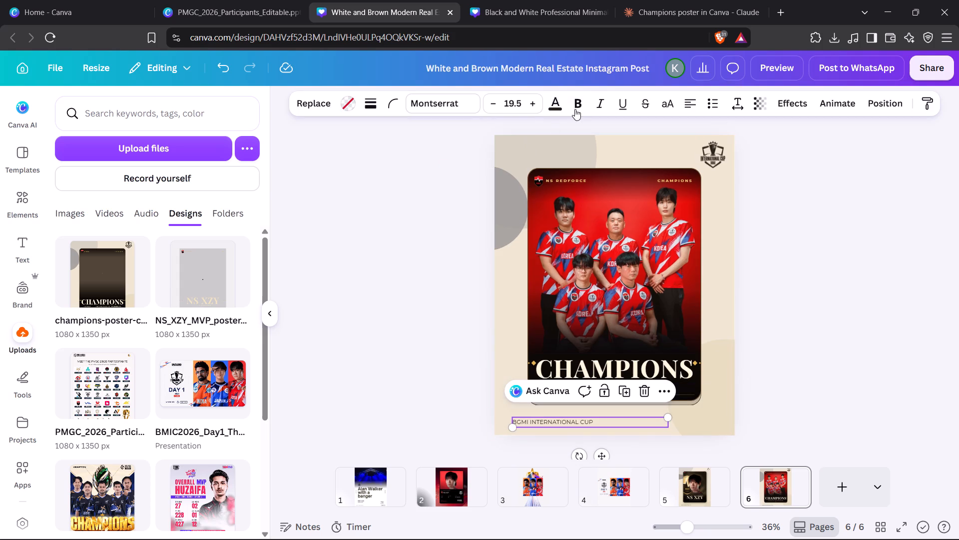
{"action": "left_click", "coordinate": [572, 103]}
{"action": "left_click", "coordinate": [399, 231]}
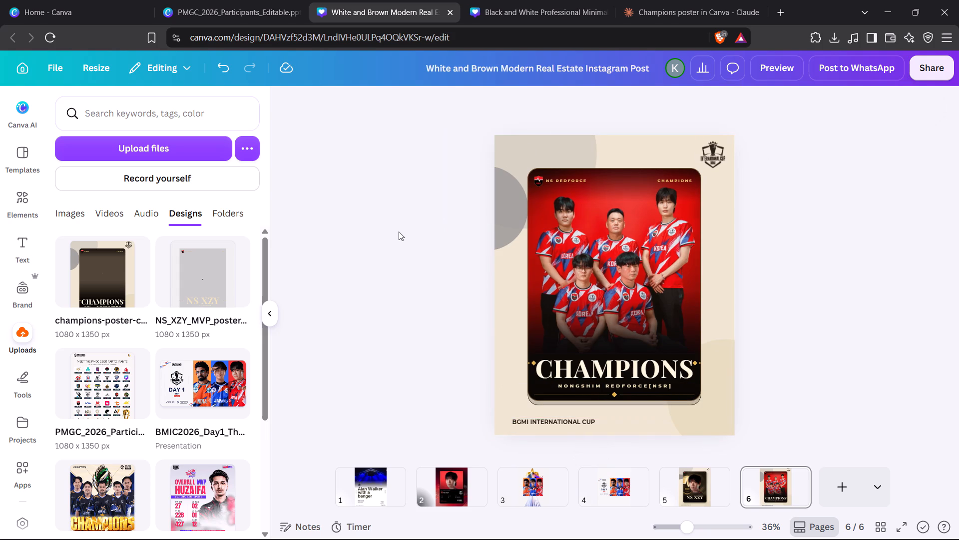
Switch to the BMIC 2026 Day 3 watch-party livestream.
{"action": "key", "text": "alt+Tab"}
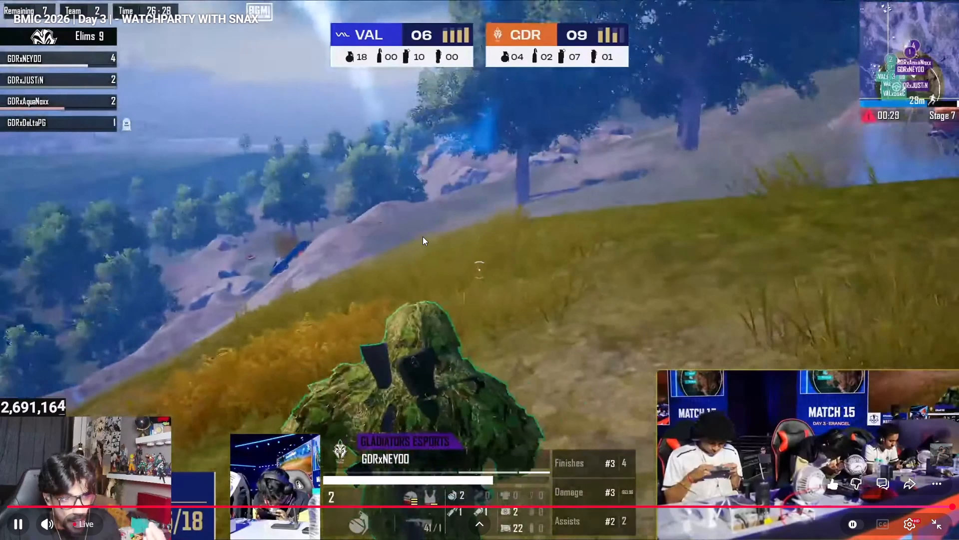
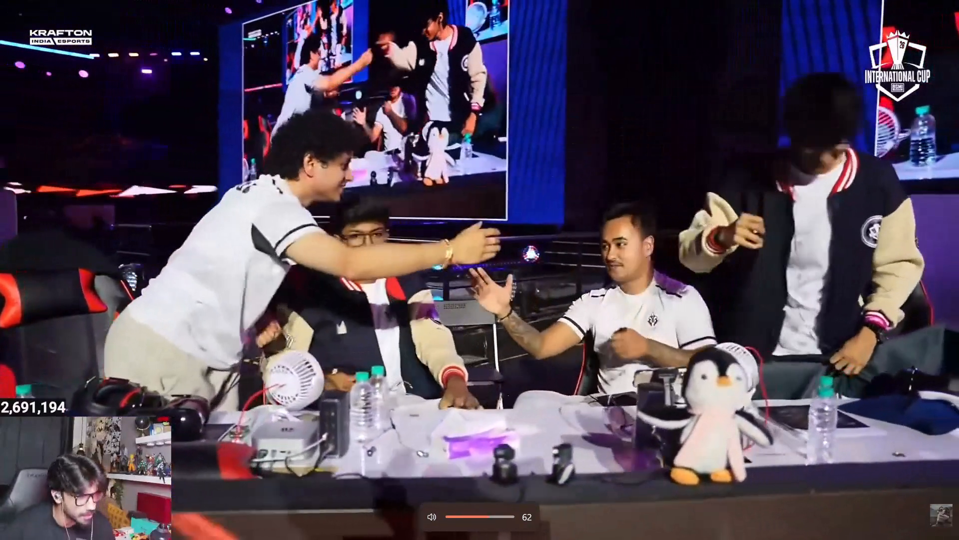
Switch from the livestream back to the Champions poster in Canva.
{"action": "key", "text": "alt+Tab"}
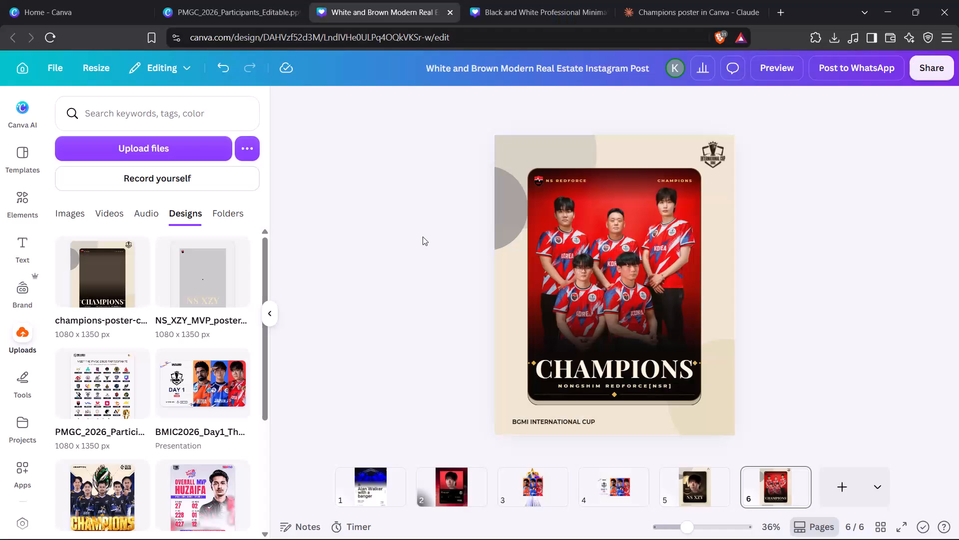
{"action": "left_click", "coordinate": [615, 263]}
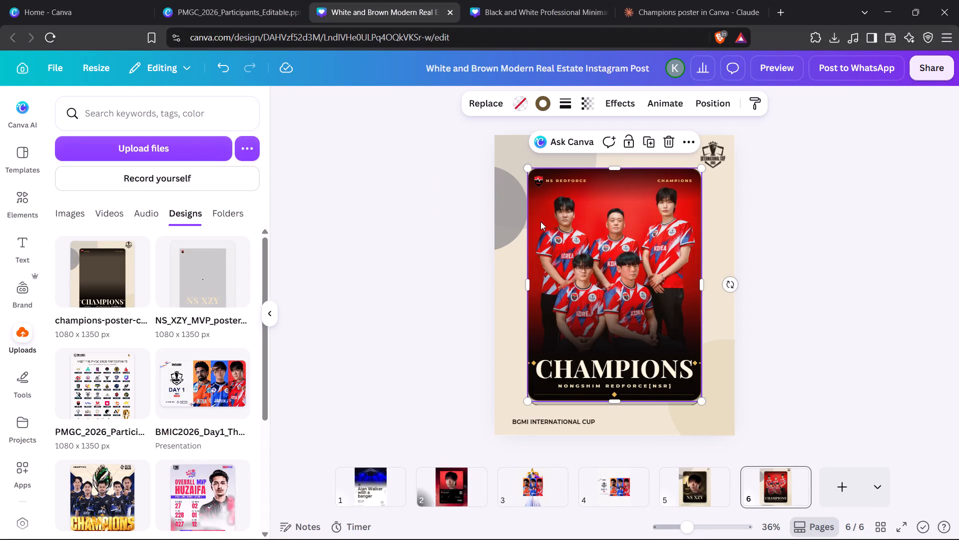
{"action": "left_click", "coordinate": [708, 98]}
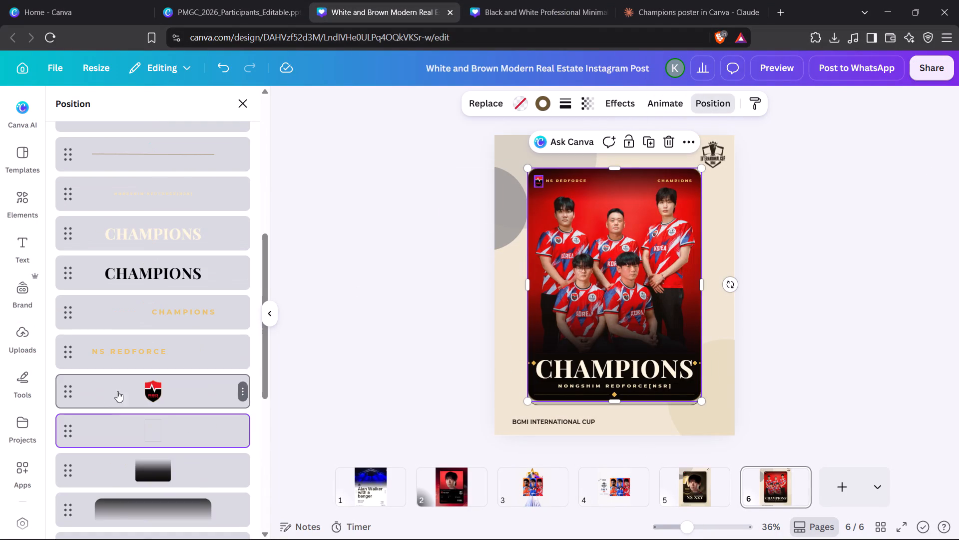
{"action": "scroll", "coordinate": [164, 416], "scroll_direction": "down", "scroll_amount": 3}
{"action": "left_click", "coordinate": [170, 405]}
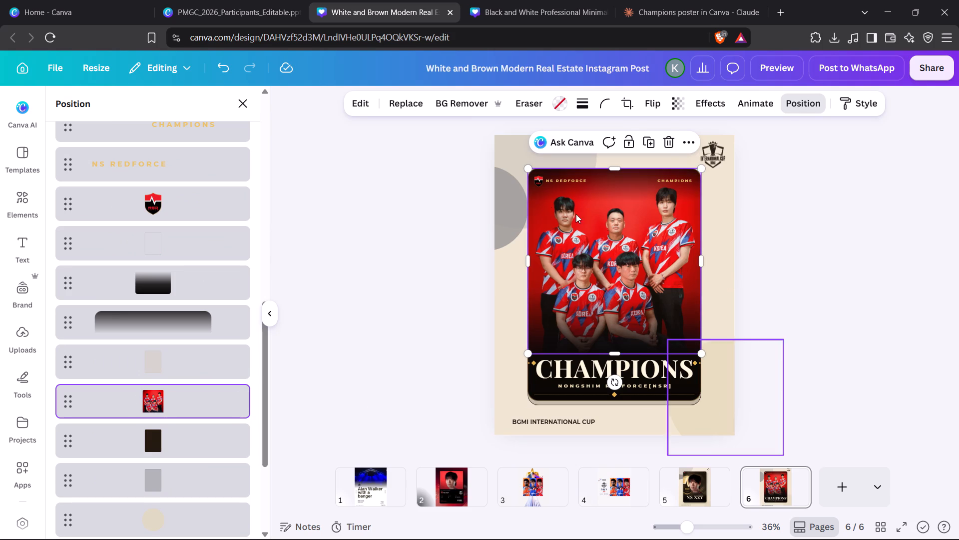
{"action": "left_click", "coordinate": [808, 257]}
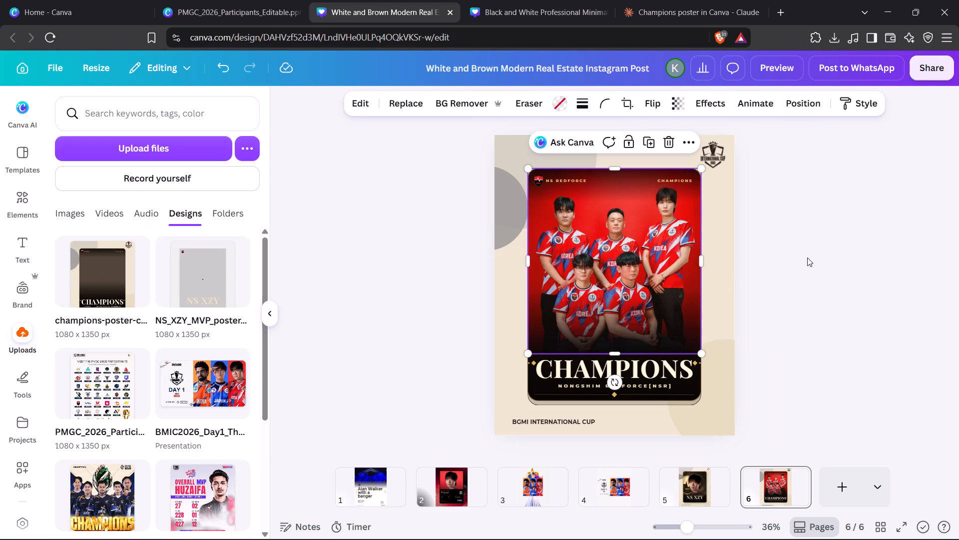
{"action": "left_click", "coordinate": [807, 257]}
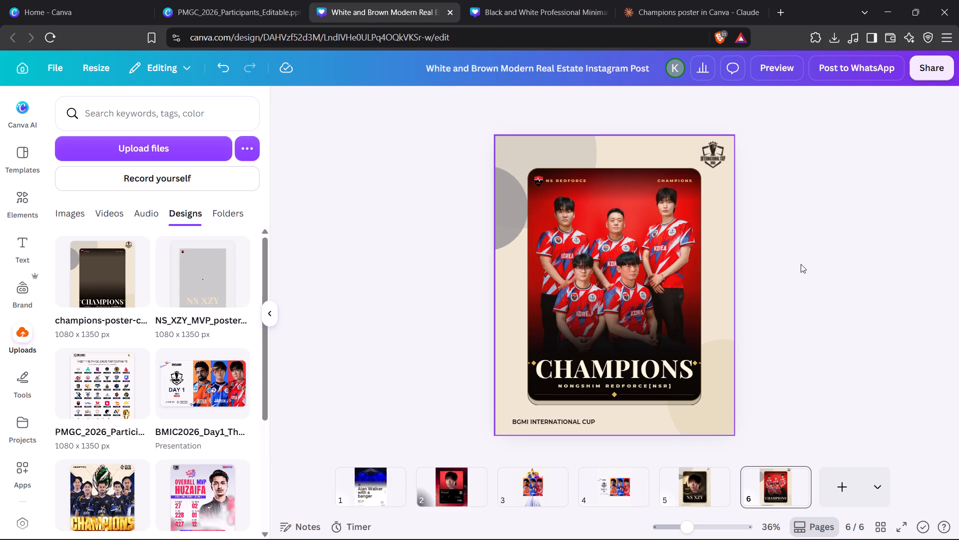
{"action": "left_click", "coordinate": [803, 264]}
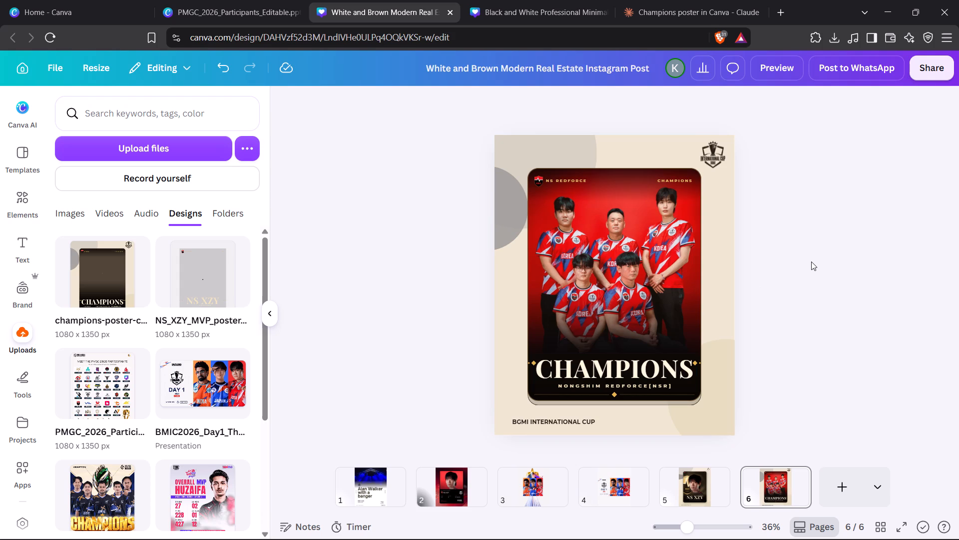
Replace the "NS REDFORCE" text beside the team logo at the card's top with "SOUTH KOREA".
{"action": "left_click", "coordinate": [573, 179]}
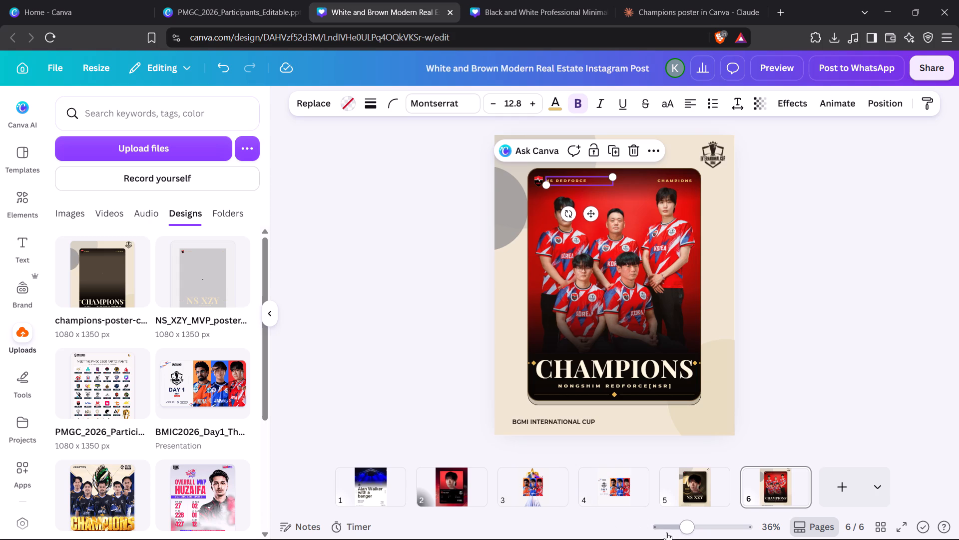
{"action": "left_click_drag", "start_coordinate": [686, 528], "coordinate": [705, 528]}
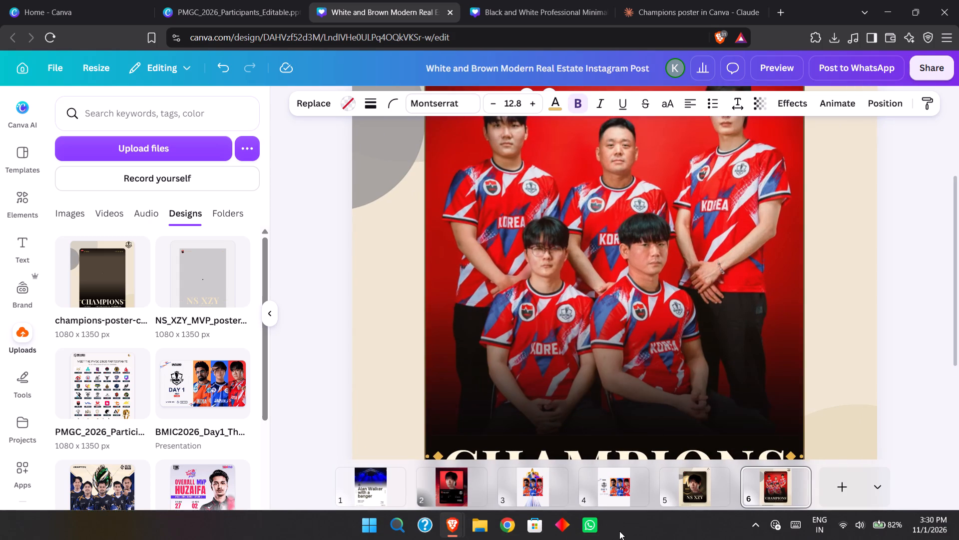
{"action": "scroll", "coordinate": [314, 335], "scroll_direction": "up", "scroll_amount": 2}
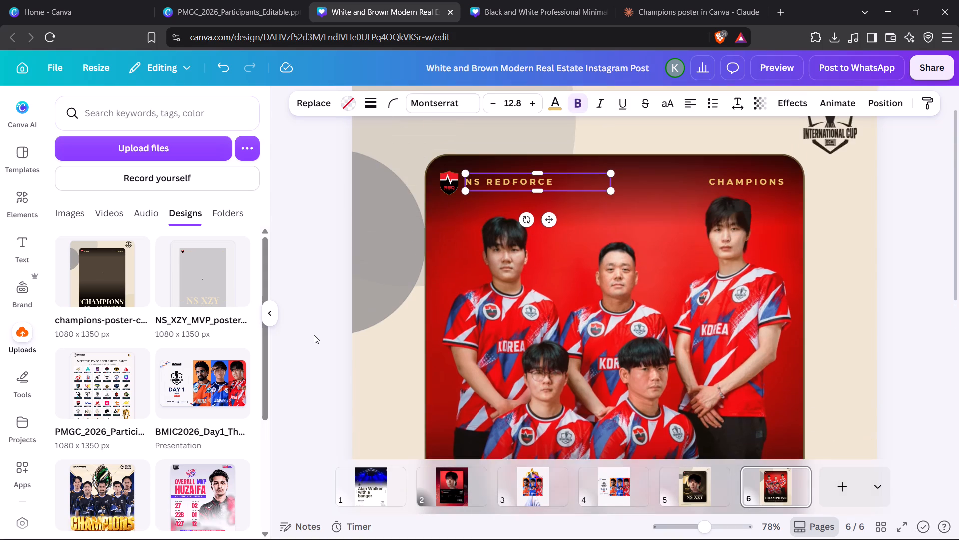
{"action": "scroll", "coordinate": [314, 335], "scroll_direction": "up", "scroll_amount": 1}
{"action": "double_click", "coordinate": [555, 222]}
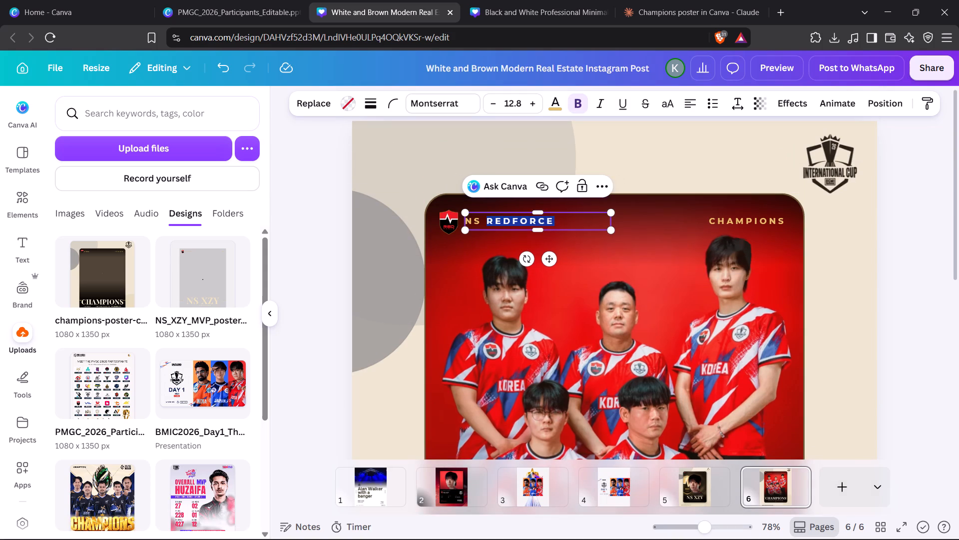
{"action": "key", "text": "ctrl+a"}
{"action": "type", "text": "SOUTH"}
{"action": "key", "text": "space"}
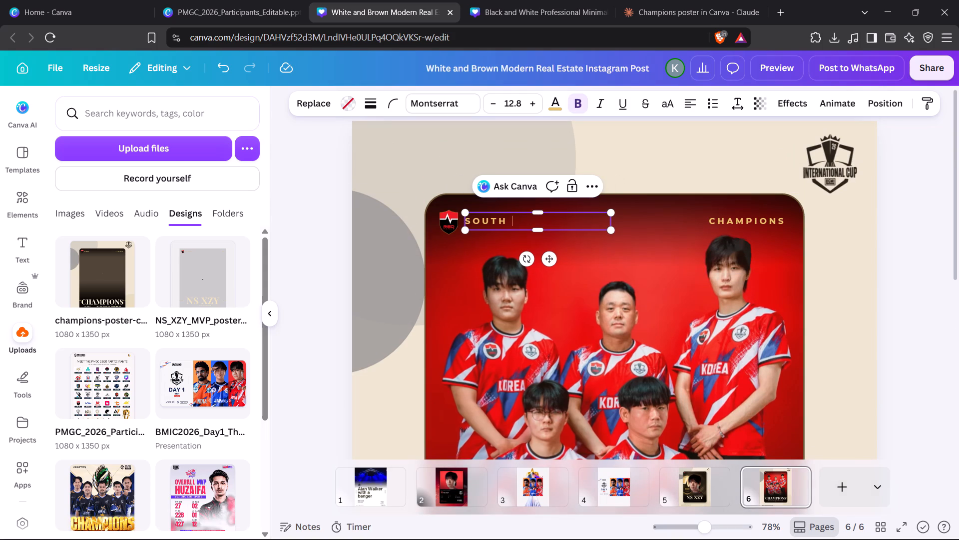
{"action": "type", "text": "KOREA"}
{"action": "left_click", "coordinate": [313, 255]}
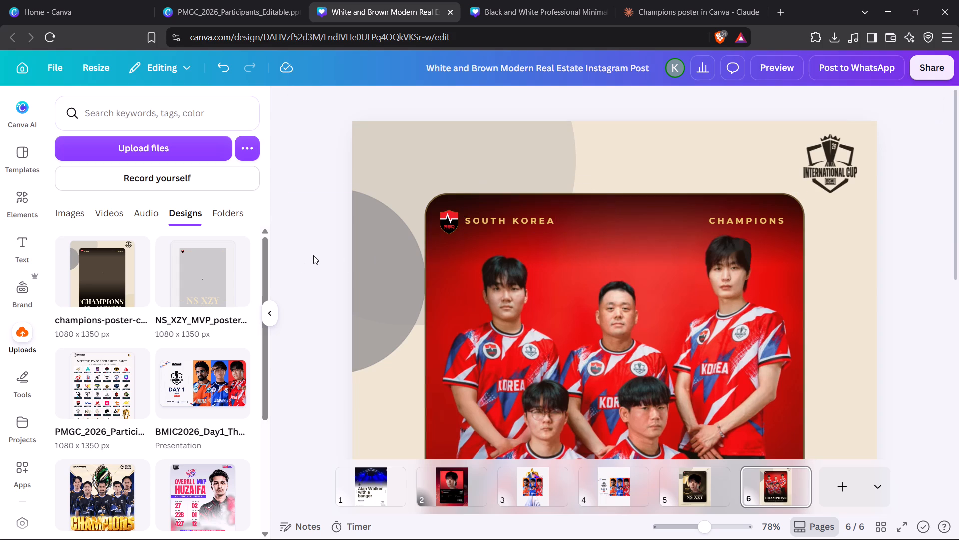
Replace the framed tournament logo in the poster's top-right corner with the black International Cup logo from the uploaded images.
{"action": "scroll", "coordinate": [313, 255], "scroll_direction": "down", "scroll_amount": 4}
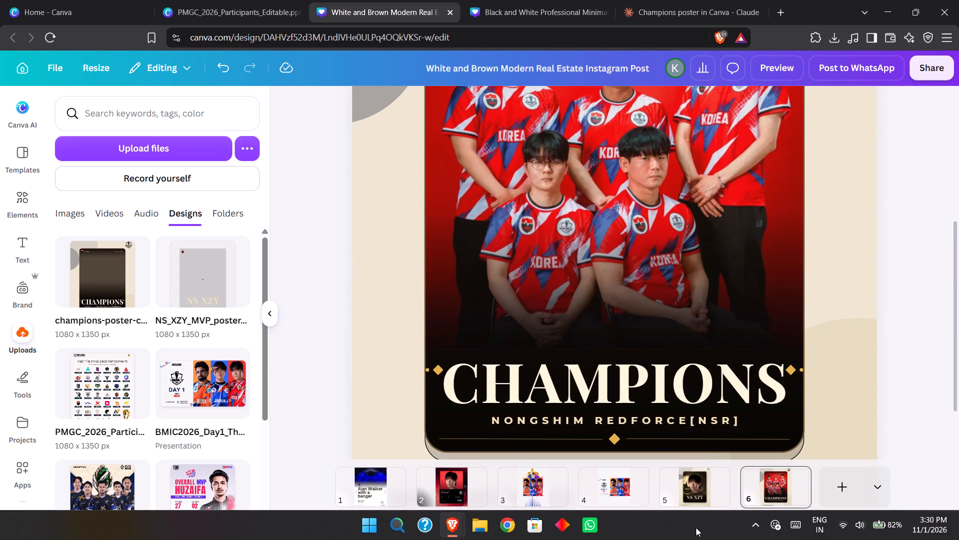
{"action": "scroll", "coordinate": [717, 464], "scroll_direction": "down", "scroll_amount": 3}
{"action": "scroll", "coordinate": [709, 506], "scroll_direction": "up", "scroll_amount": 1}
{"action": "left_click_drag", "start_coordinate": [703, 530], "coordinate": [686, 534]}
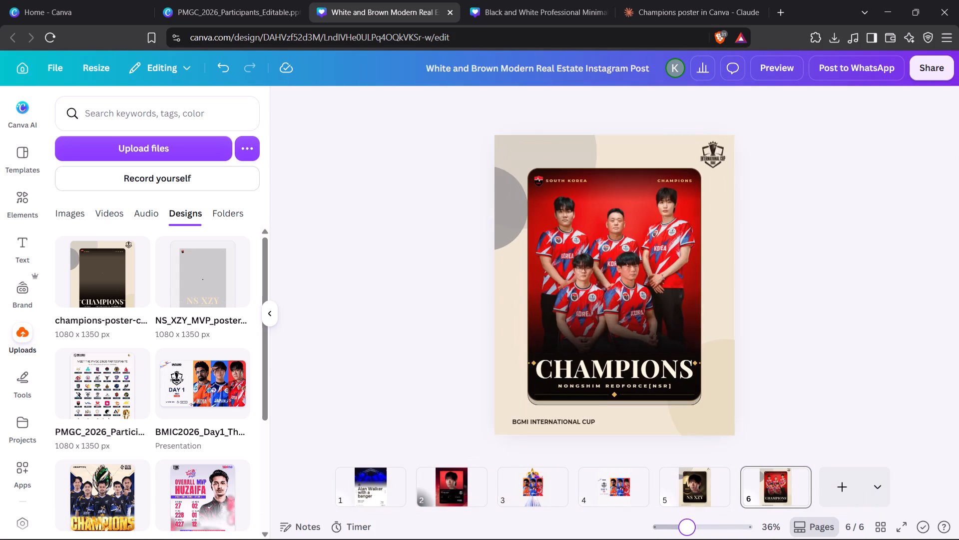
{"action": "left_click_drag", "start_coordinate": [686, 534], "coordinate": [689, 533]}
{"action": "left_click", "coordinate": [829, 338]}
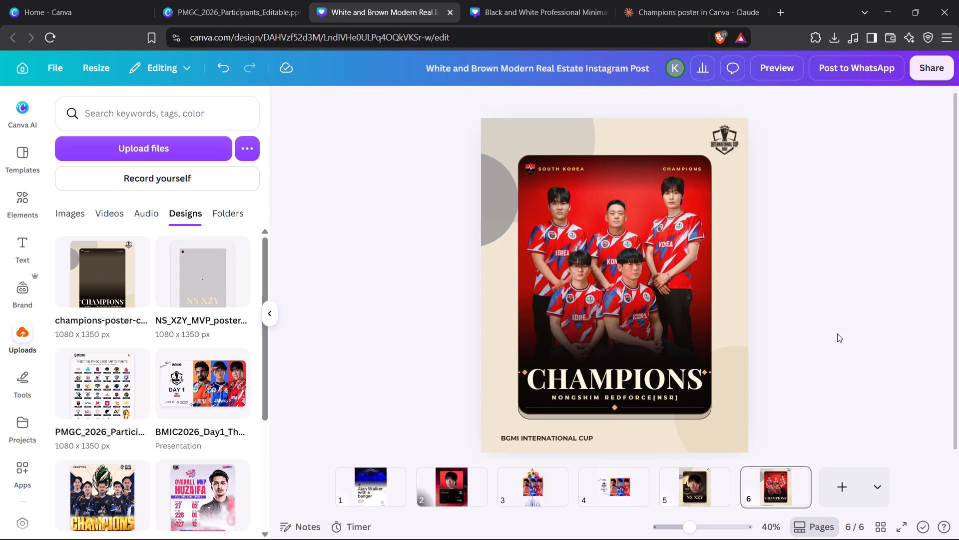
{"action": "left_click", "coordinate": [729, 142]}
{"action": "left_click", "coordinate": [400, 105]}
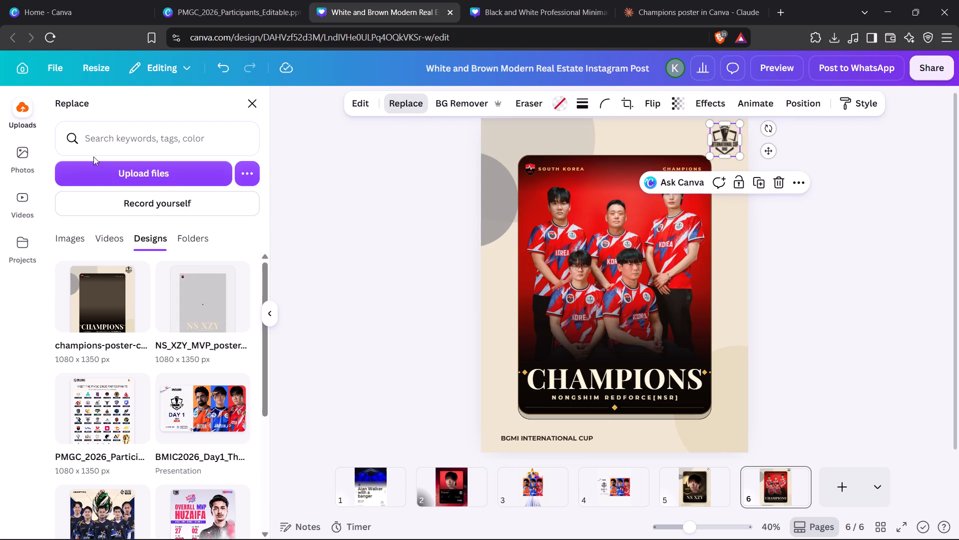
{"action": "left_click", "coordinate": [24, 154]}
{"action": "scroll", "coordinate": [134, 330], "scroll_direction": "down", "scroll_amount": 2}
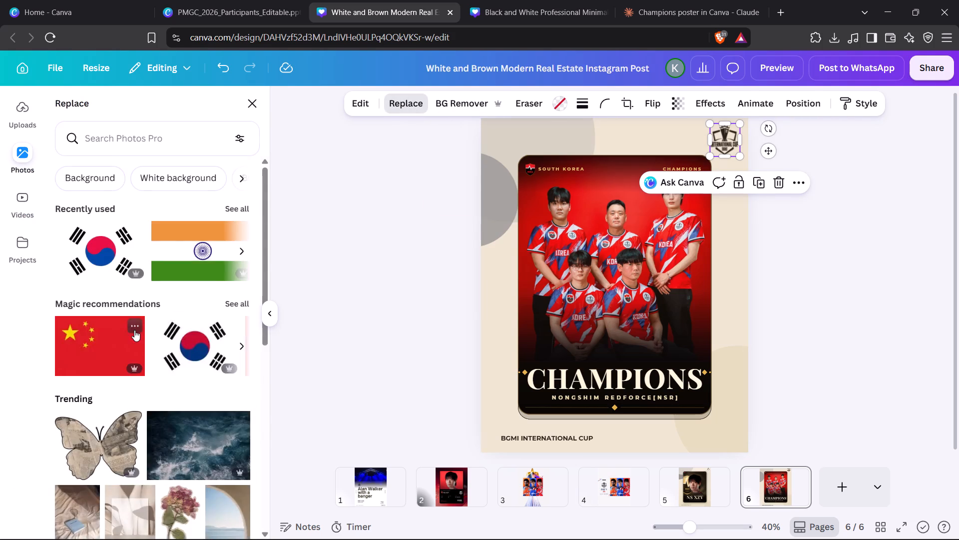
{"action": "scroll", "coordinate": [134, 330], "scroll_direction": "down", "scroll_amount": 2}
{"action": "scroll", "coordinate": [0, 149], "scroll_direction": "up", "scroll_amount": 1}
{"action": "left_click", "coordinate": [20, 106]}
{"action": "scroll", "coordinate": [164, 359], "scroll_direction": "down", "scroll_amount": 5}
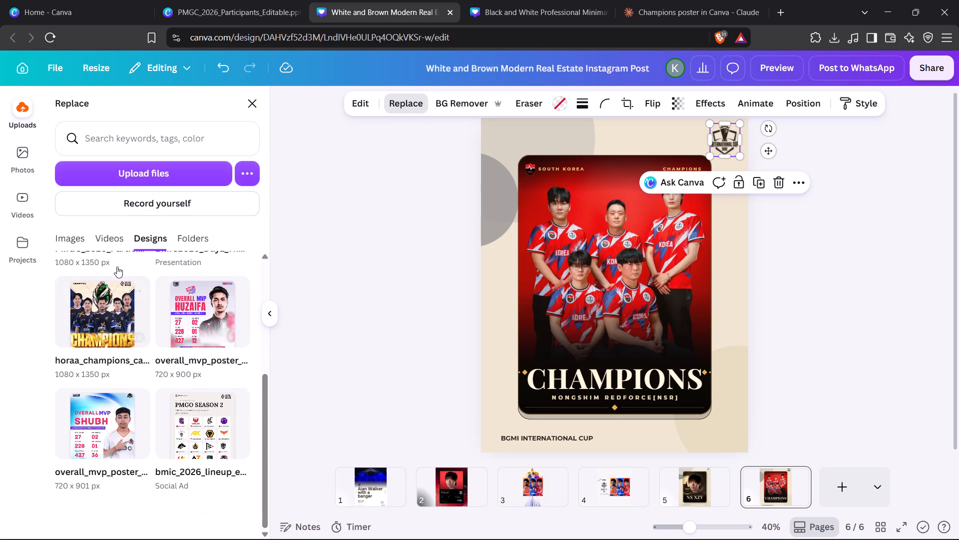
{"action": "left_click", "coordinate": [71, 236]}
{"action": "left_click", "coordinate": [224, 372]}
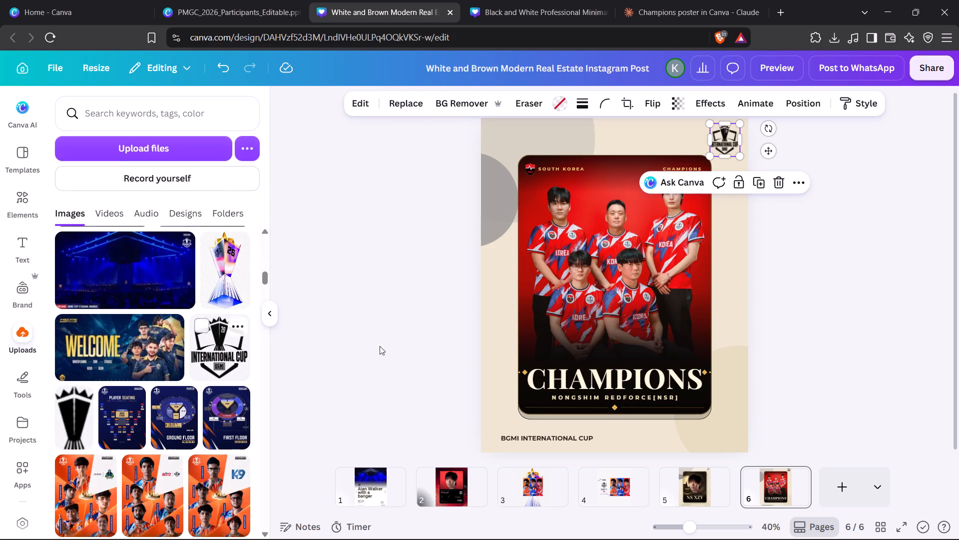
Add the black International Cup logo from the uploaded images to the poster as a separate image.
{"action": "left_click", "coordinate": [217, 358]}
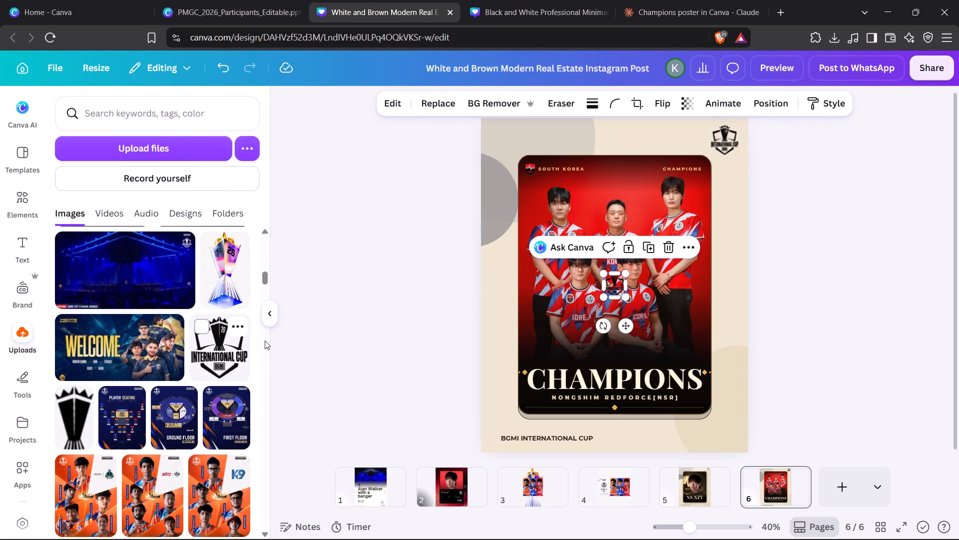
{"action": "left_click", "coordinate": [817, 271]}
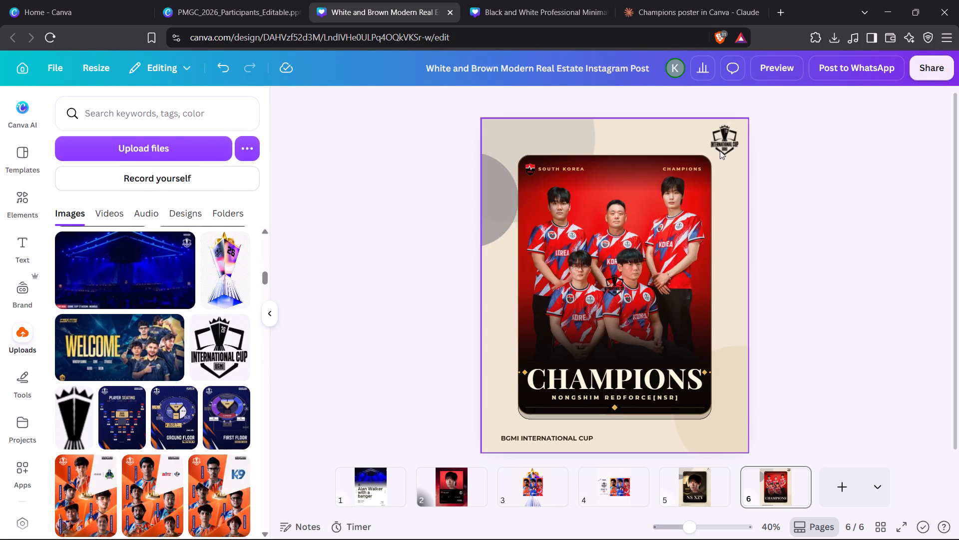
Delete the International Cup logo in the poster's top-right corner together with its empty frame.
{"action": "left_click", "coordinate": [726, 142]}
{"action": "key", "text": "Delete"}
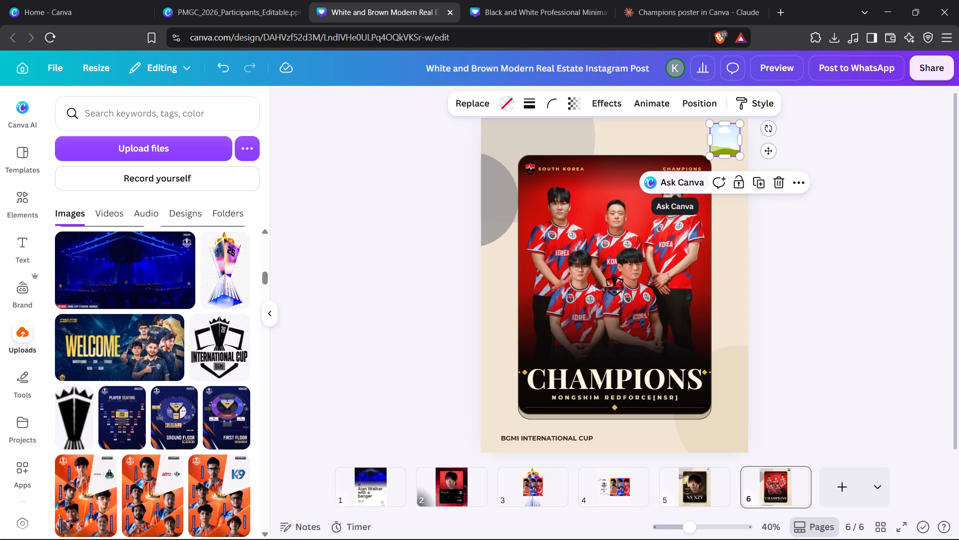
{"action": "key", "text": "Delete"}
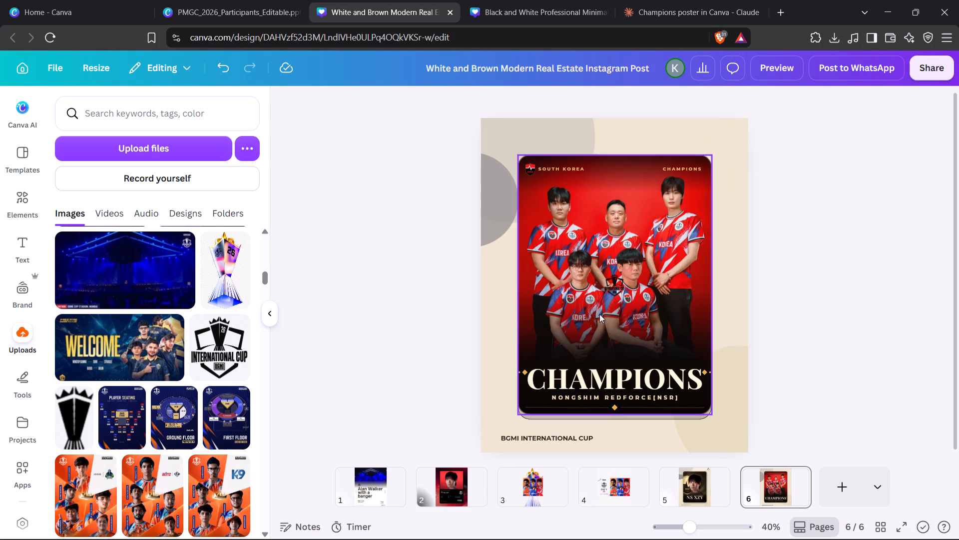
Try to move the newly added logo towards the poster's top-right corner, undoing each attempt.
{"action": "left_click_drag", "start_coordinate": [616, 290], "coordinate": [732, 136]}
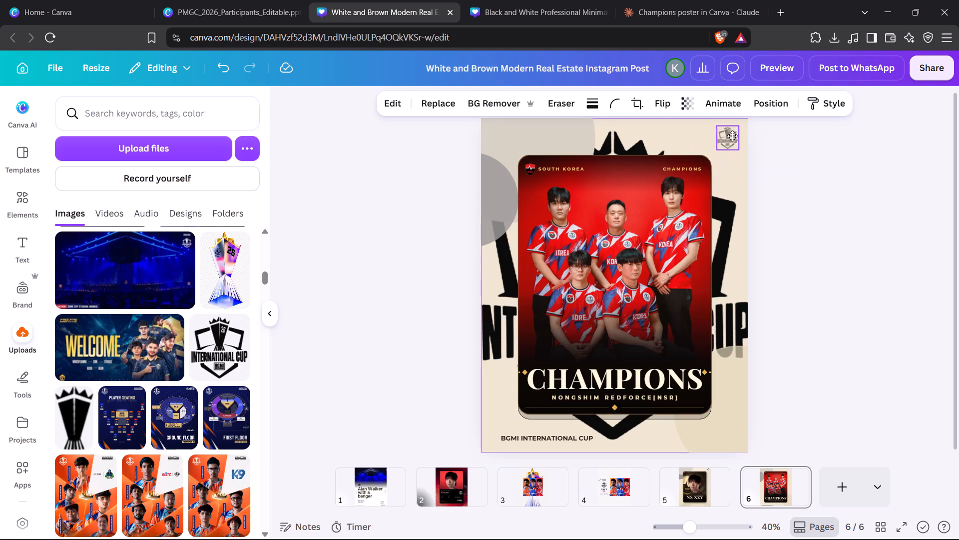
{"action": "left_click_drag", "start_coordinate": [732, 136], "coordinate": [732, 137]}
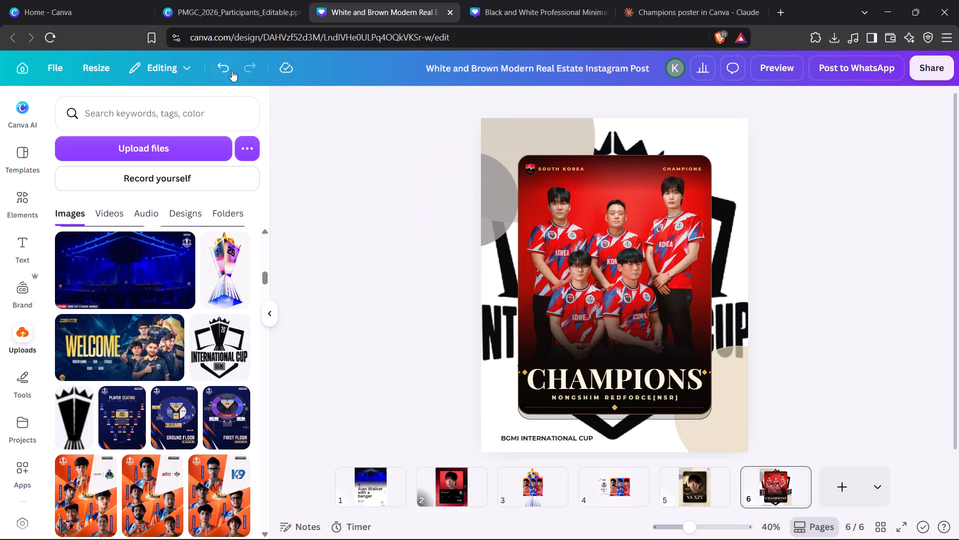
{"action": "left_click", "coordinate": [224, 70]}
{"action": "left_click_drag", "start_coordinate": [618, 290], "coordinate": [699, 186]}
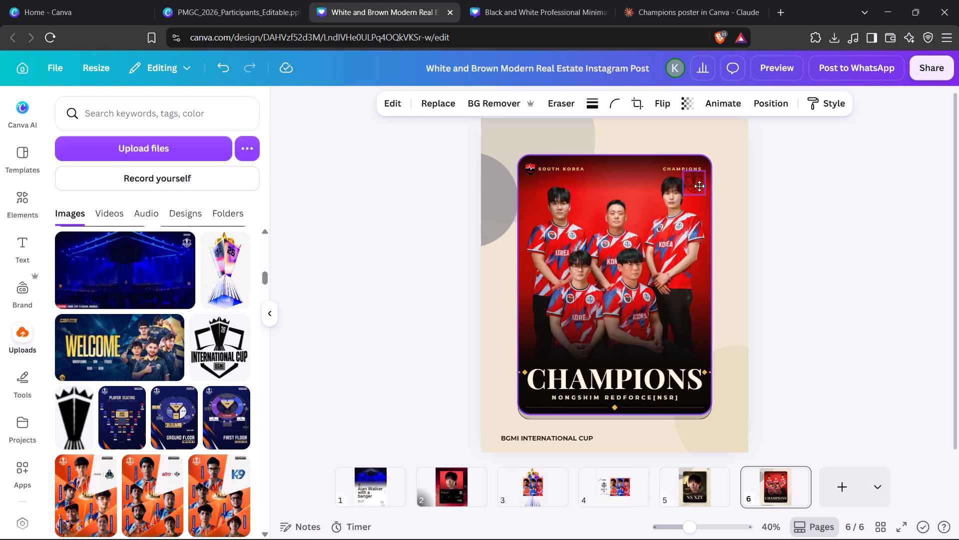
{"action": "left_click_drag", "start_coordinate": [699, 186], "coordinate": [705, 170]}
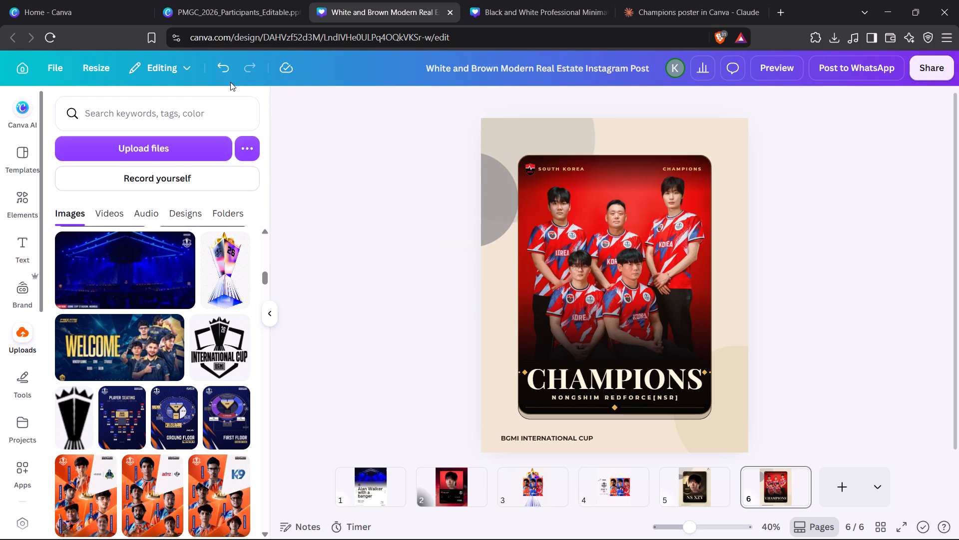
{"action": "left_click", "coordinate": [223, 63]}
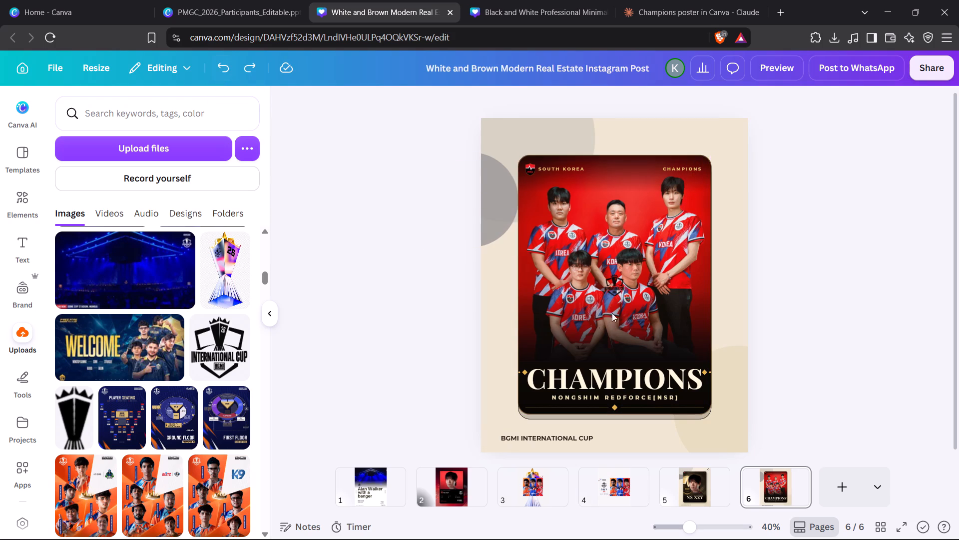
Enlarge the newly added International Cup logo to about 163 by 179.
{"action": "left_click", "coordinate": [614, 290]}
{"action": "left_click_drag", "start_coordinate": [628, 271], "coordinate": [650, 252]}
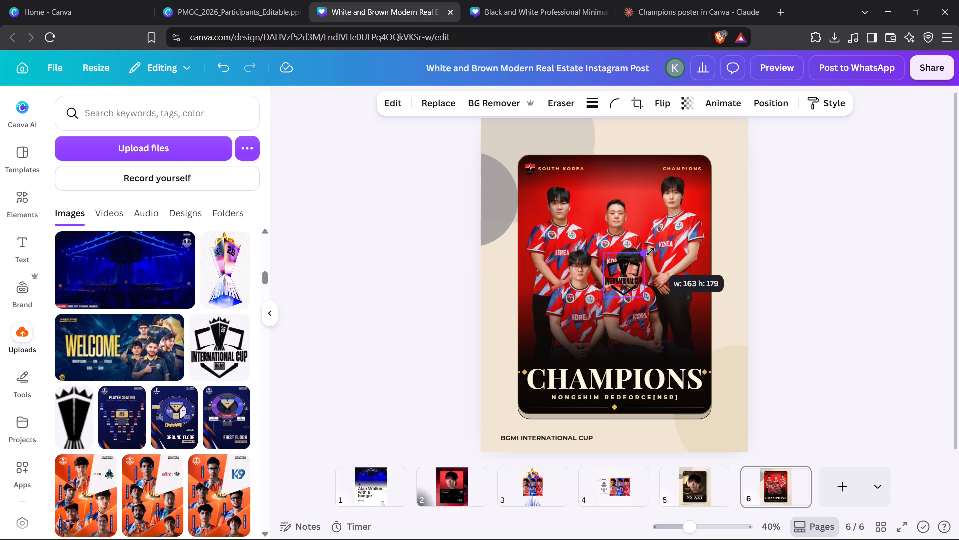
{"action": "left_click_drag", "start_coordinate": [650, 252], "coordinate": [652, 254]}
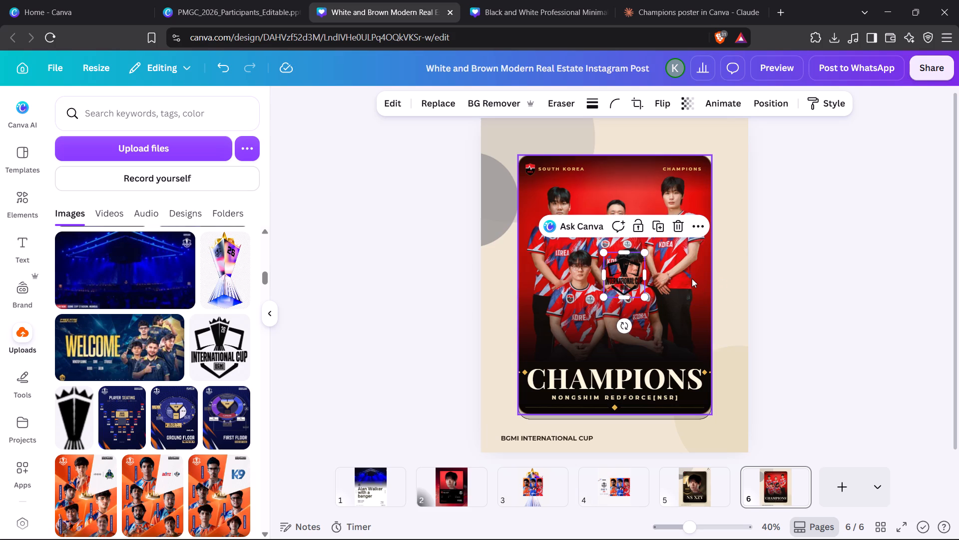
Move the International Cup logo from the middle of the poster up into its top-right corner.
{"action": "key", "text": "Up"}
{"action": "key", "text": "Up"}
{"action": "key", "text": "Up"}
{"action": "key", "text": "Up"}
{"action": "key", "text": "Up"}
{"action": "key", "text": "Up"}
{"action": "key", "text": "Up"}
{"action": "key", "text": "Up"}
{"action": "key", "text": "Up"}
{"action": "key", "text": "Up"}
{"action": "key", "text": "Up"}
{"action": "key", "text": "Up"}
{"action": "key", "text": "Up"}
{"action": "key", "text": "Up"}
{"action": "key", "text": "Up"}
{"action": "key", "text": "Up"}
{"action": "key", "text": "Up"}
{"action": "key", "text": "Up"}
{"action": "key", "text": "Up"}
{"action": "key", "text": "Up"}
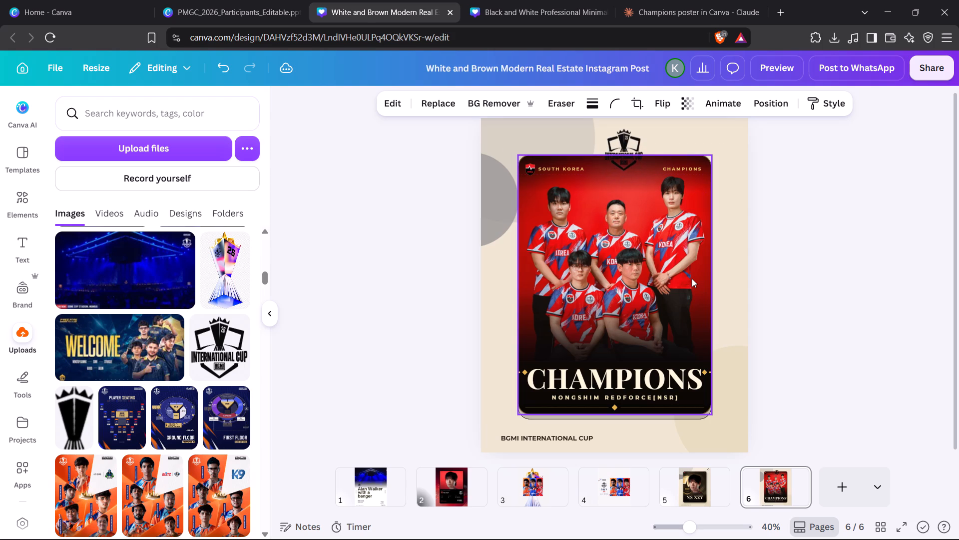
{"action": "key", "text": "Right"}
{"action": "key", "text": "Right"}
{"action": "key", "text": "Right"}
{"action": "key", "text": "Right"}
{"action": "key", "text": "Right"}
{"action": "key", "text": "Right"}
{"action": "key", "text": "Right"}
{"action": "key", "text": "Right"}
{"action": "key", "text": "Right"}
{"action": "key", "text": "Right"}
{"action": "key", "text": "Right"}
{"action": "key", "text": "Right"}
{"action": "key", "text": "Right"}
{"action": "key", "text": "Right"}
{"action": "key", "text": "Right"}
{"action": "key", "text": "Right"}
{"action": "key", "text": "Right"}
{"action": "key", "text": "Right"}
{"action": "key", "text": "Right"}
{"action": "key", "text": "Right"}
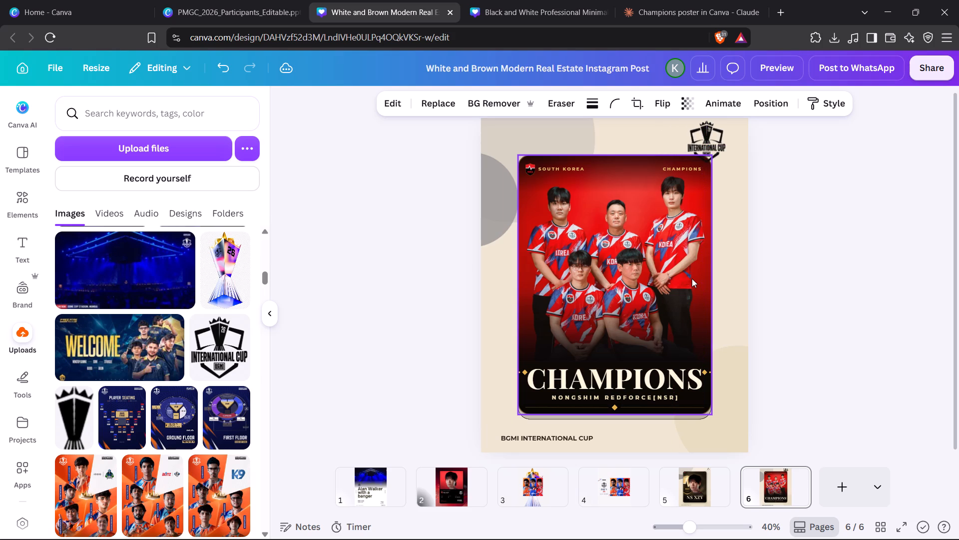
{"action": "key", "text": "Right"}
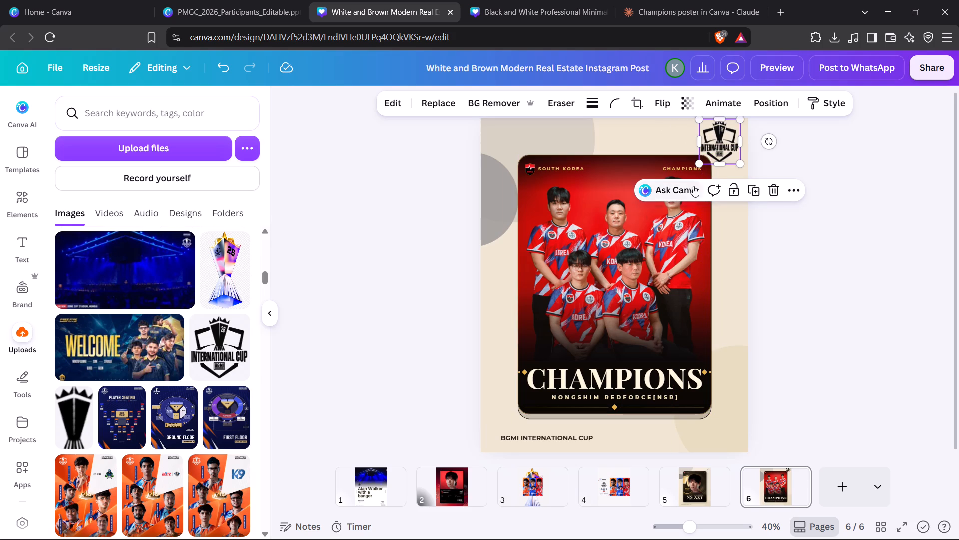
Shrink the International Cup logo so that it clears the team card's top-right corner.
{"action": "left_click_drag", "start_coordinate": [698, 162], "coordinate": [711, 153]}
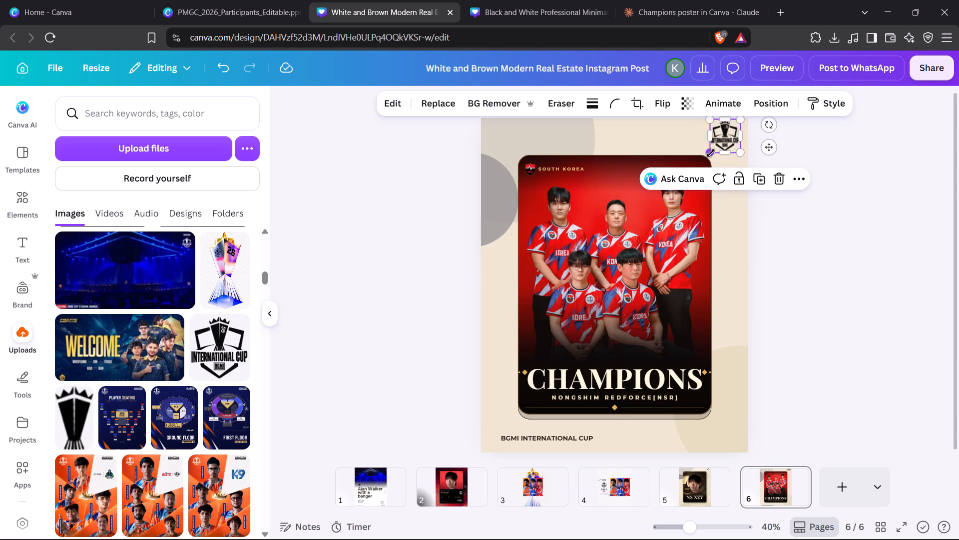
{"action": "left_click", "coordinate": [837, 259]}
Nudge the International Cup logo slightly down and left, away from the poster's top-right edges.
{"action": "left_click", "coordinate": [725, 136]}
{"action": "key", "text": "Down"}
{"action": "key", "text": "Down"}
{"action": "key", "text": "Down"}
{"action": "key", "text": "Down"}
{"action": "key", "text": "Down"}
{"action": "key", "text": "Down"}
{"action": "key", "text": "Down"}
{"action": "key", "text": "Down"}
{"action": "key", "text": "Down"}
{"action": "key", "text": "Down"}
{"action": "key", "text": "Down"}
{"action": "key", "text": "Left"}
{"action": "key", "text": "Left"}
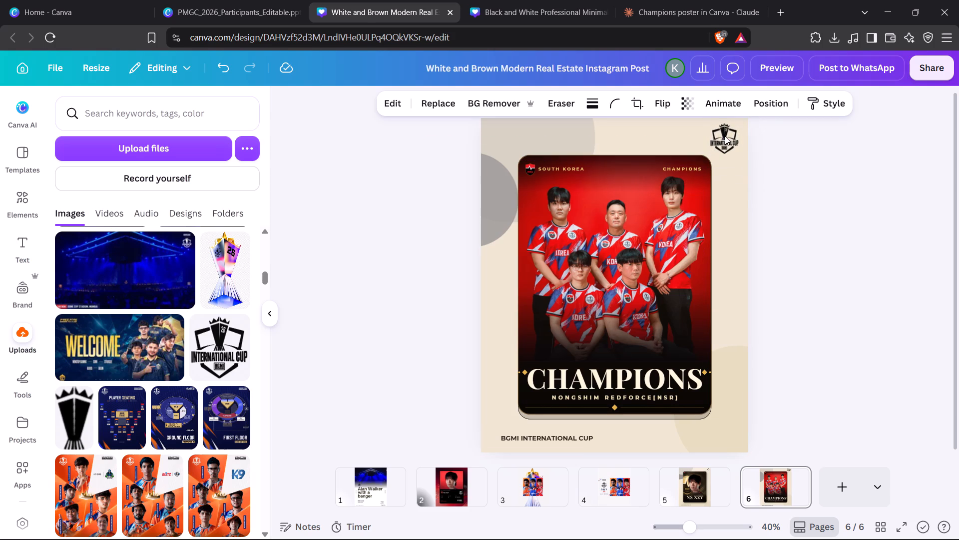
{"action": "key", "text": "Left"}
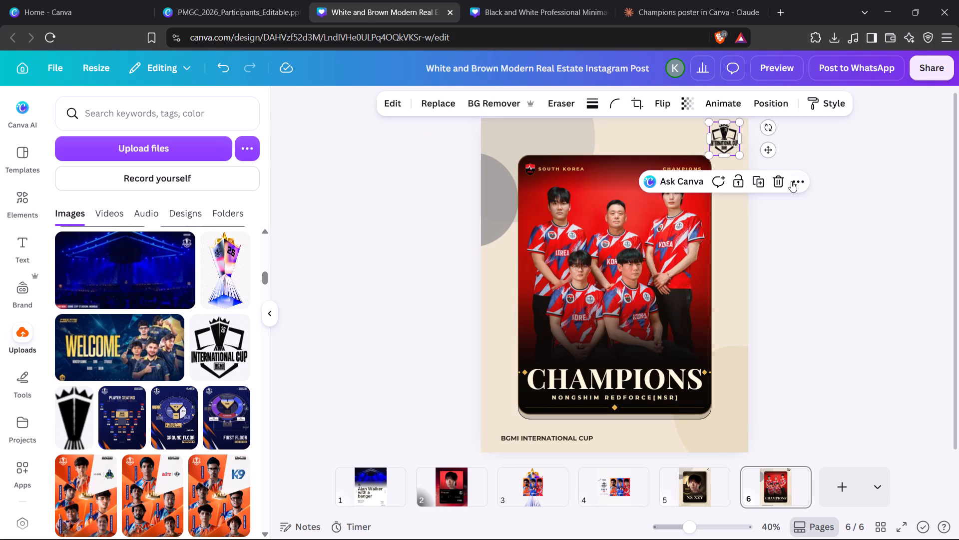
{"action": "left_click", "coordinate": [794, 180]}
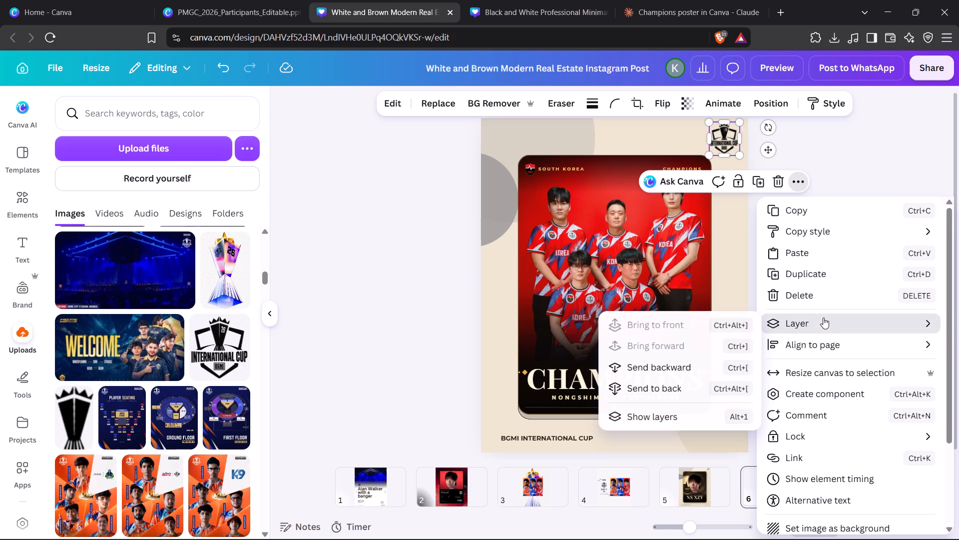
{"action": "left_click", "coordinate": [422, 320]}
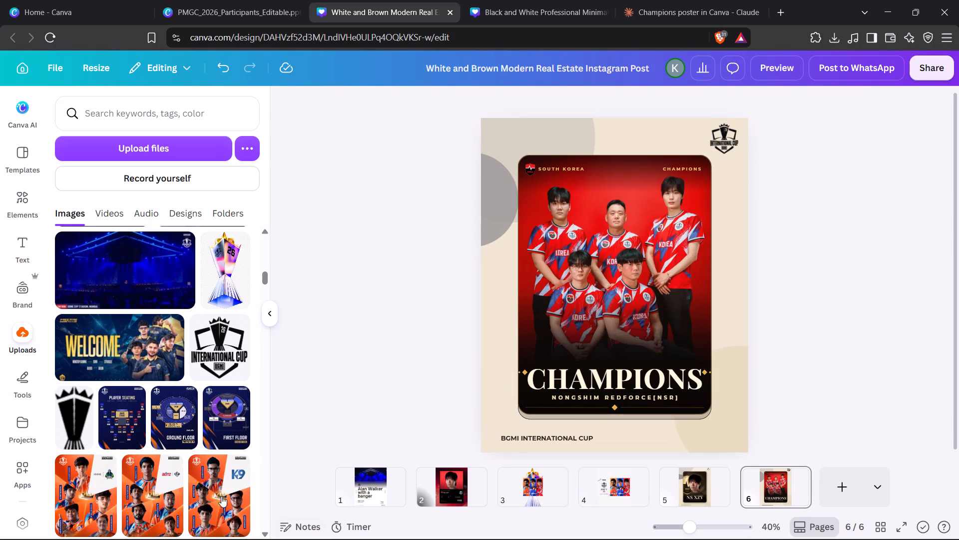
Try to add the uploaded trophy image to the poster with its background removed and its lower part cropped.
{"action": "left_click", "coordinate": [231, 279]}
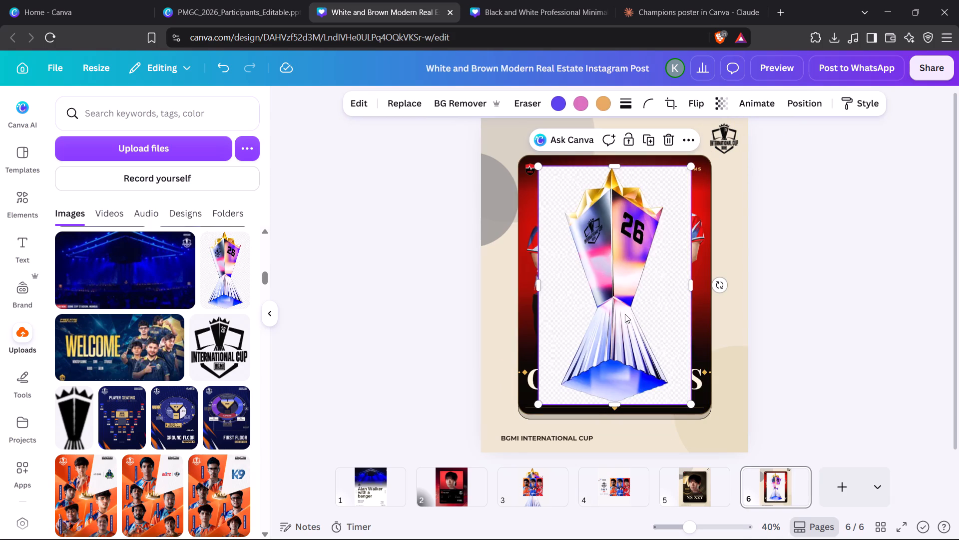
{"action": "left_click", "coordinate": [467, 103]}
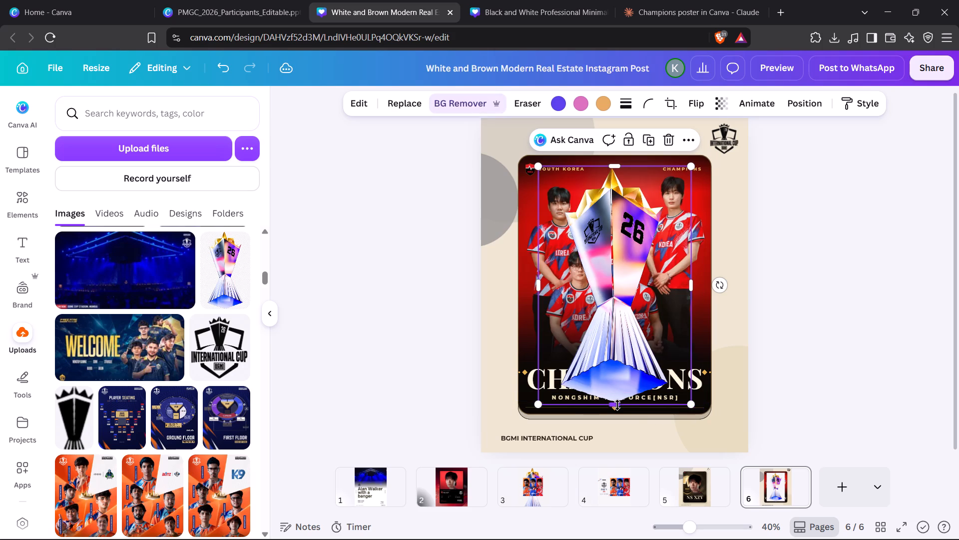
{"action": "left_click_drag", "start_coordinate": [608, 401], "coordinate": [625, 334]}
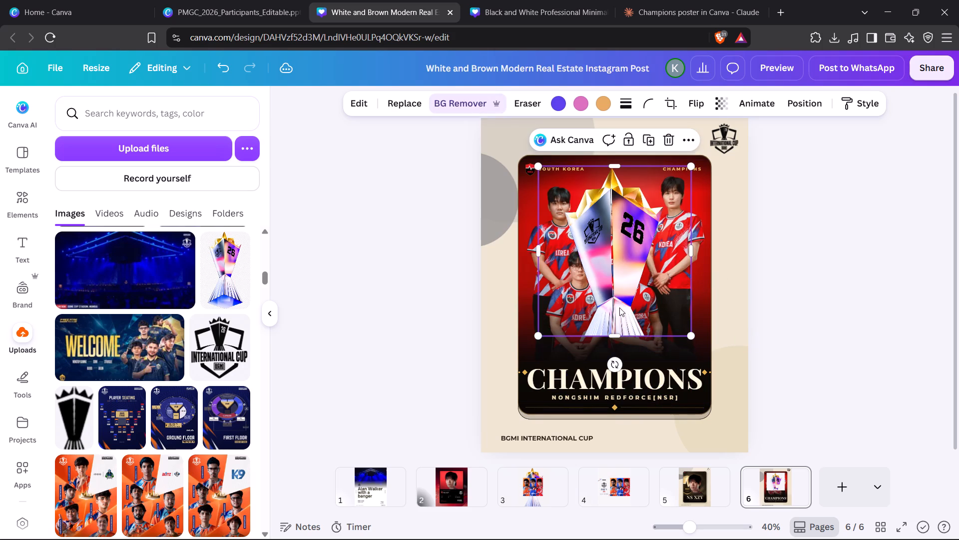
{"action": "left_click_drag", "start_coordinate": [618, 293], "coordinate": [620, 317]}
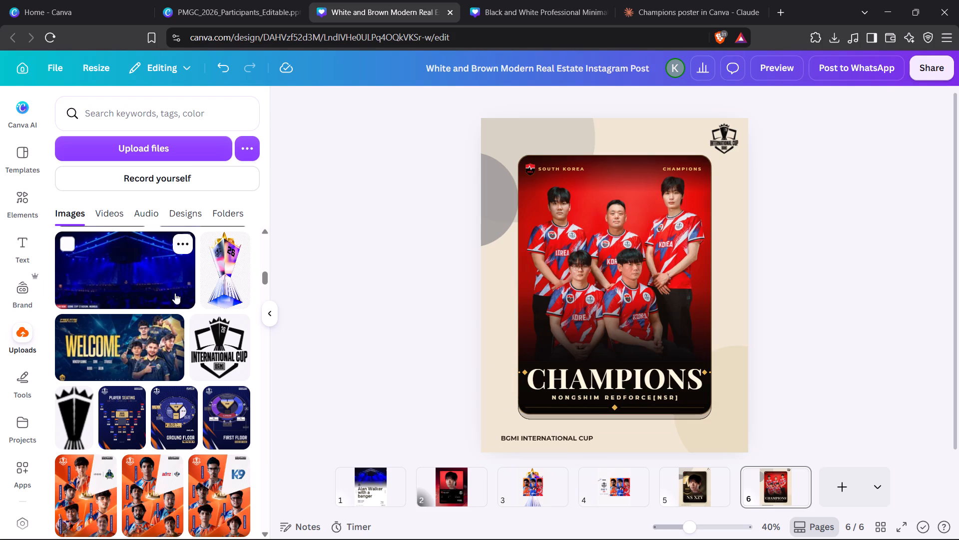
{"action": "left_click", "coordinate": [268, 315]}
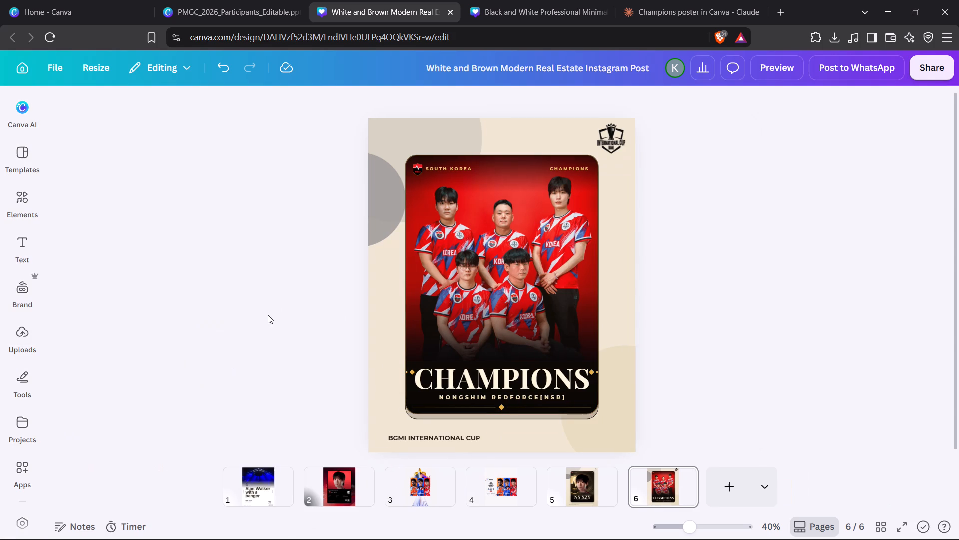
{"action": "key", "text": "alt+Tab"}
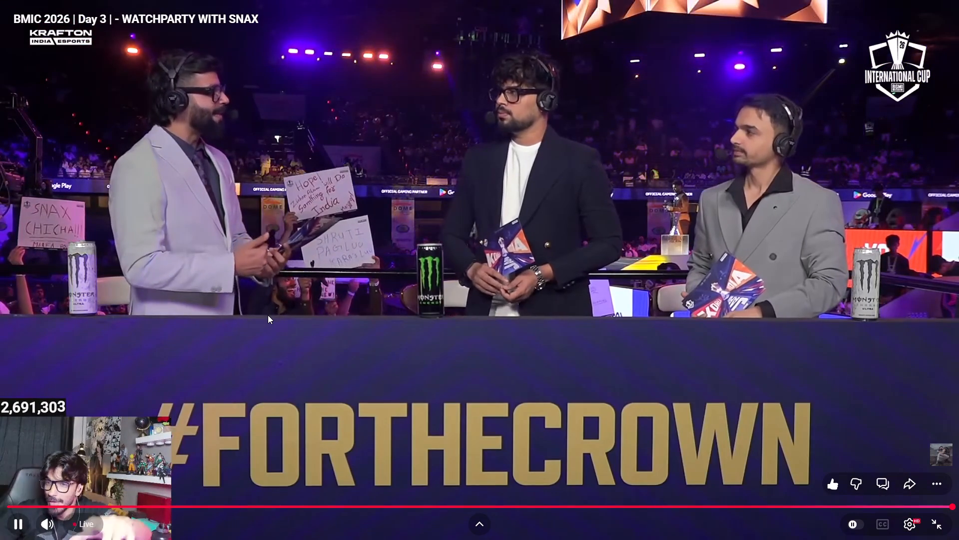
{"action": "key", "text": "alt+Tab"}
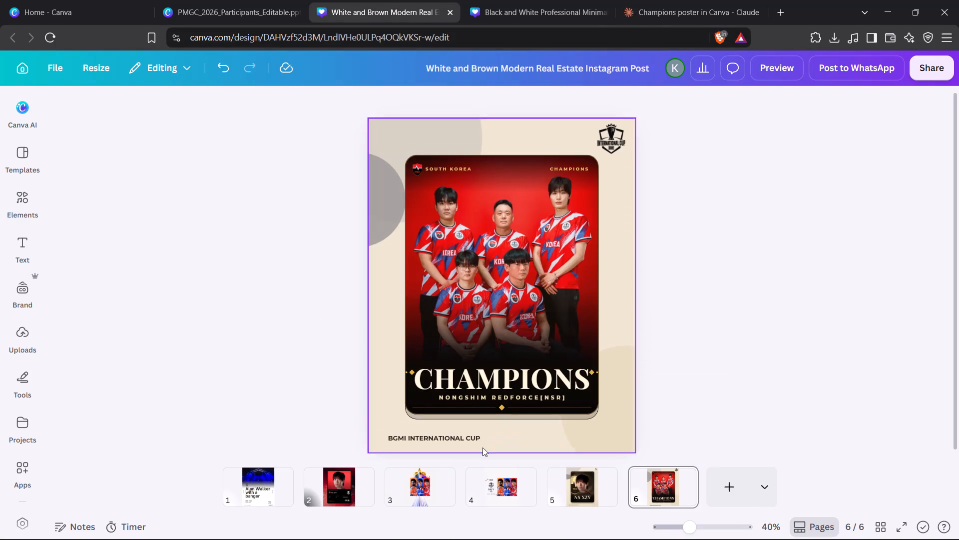
Nudge the outlined frame around the team card up until it lines up with the card's edges.
{"action": "left_click", "coordinate": [565, 416]}
{"action": "key", "text": "Up"}
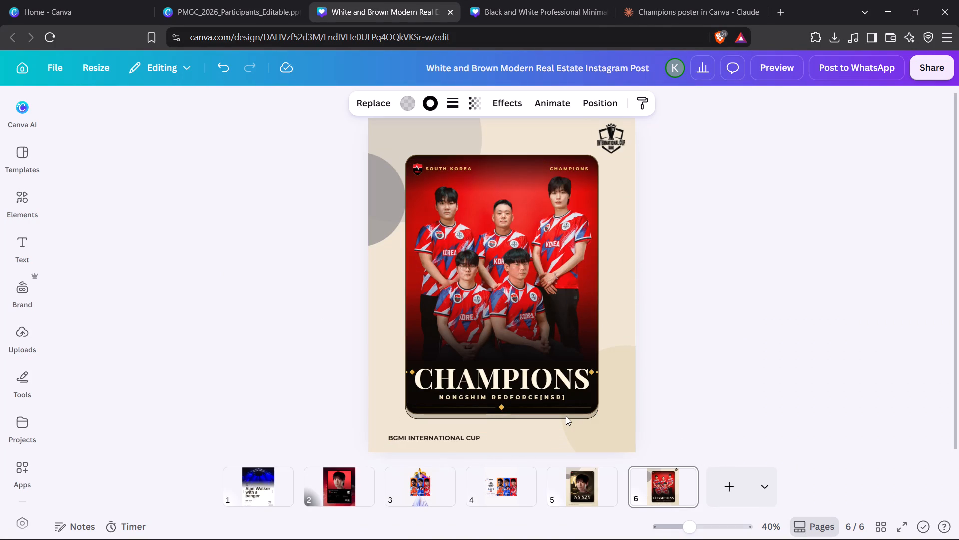
{"action": "key", "text": "Up"}
{"action": "key", "text": "Up"}
{"action": "key", "text": "Up"}
{"action": "key", "text": "Up"}
{"action": "key", "text": "Up"}
{"action": "key", "text": "Up"}
{"action": "key", "text": "Up"}
{"action": "key", "text": "Up"}
{"action": "key", "text": "Up"}
{"action": "key", "text": "Up"}
{"action": "key", "text": "Up"}
{"action": "key", "text": "Up"}
{"action": "key", "text": "Up"}
{"action": "key", "text": "Up"}
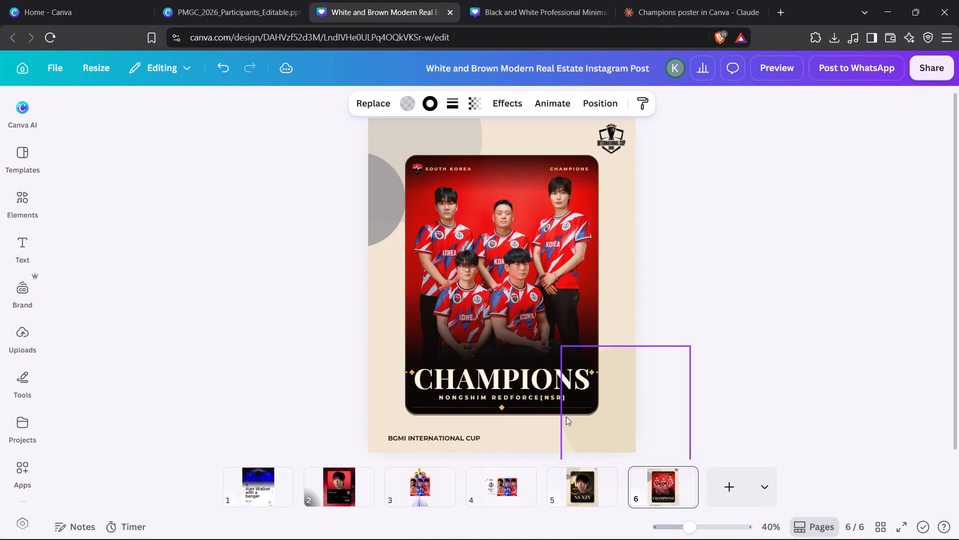
{"action": "key", "text": "Up"}
{"action": "key", "text": "Up"}
{"action": "key", "text": "Up"}
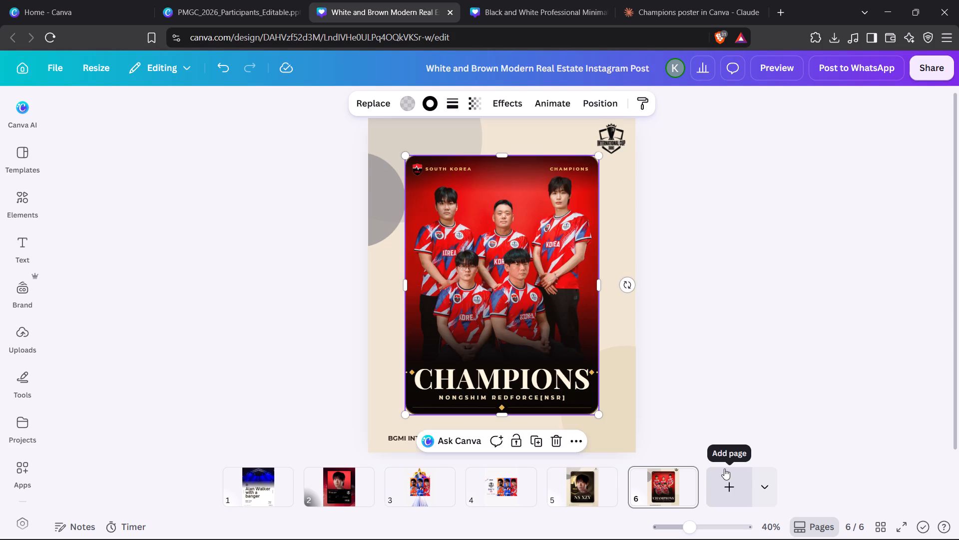
{"action": "left_click", "coordinate": [749, 334]}
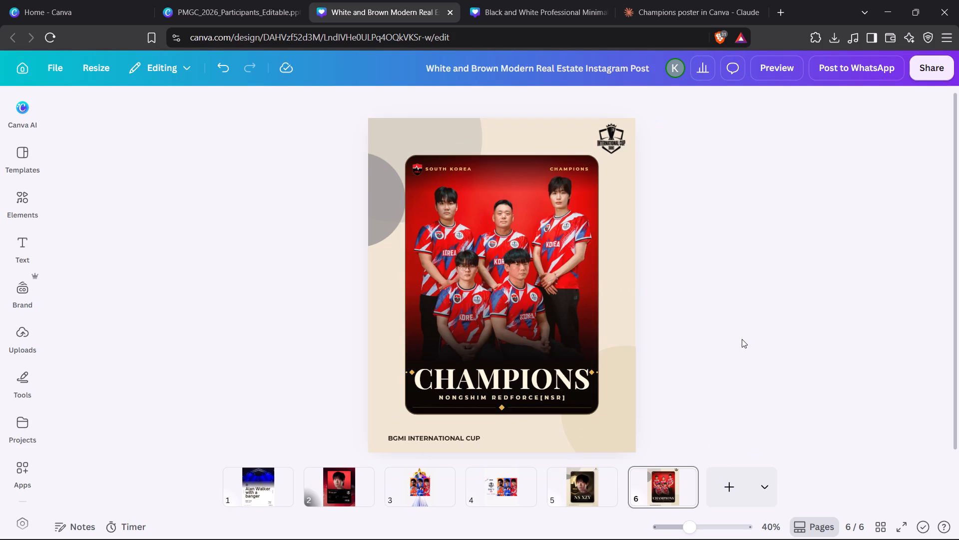
Examine the stacking order of the poster's elements in its layer list.
{"action": "left_click", "coordinate": [615, 226]}
{"action": "left_click", "coordinate": [611, 103]}
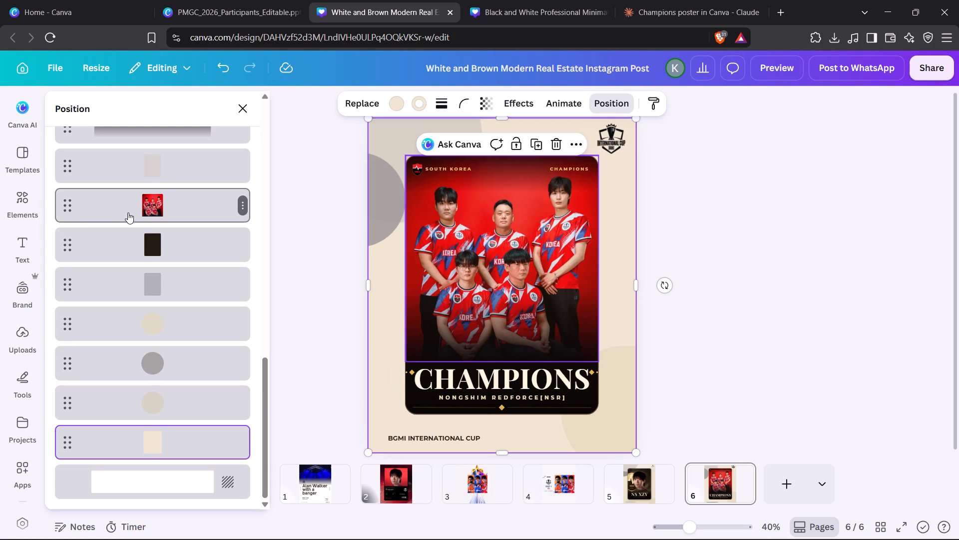
{"action": "scroll", "coordinate": [144, 297], "scroll_direction": "up", "scroll_amount": 5}
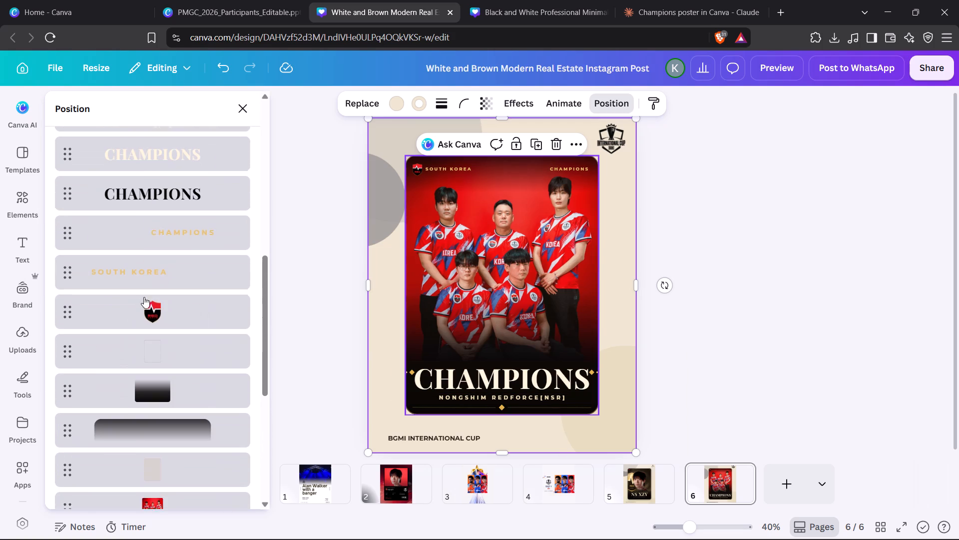
{"action": "scroll", "coordinate": [144, 297], "scroll_direction": "up", "scroll_amount": 11}
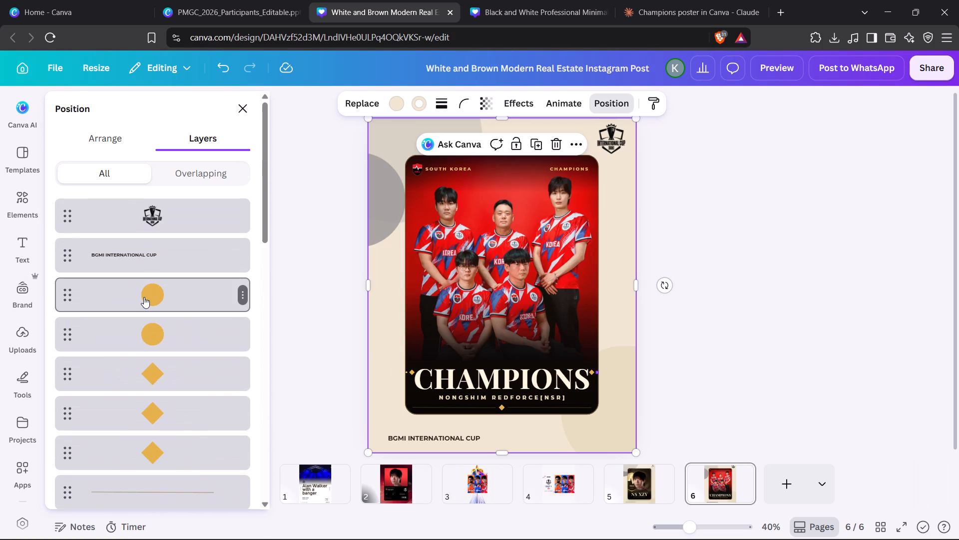
{"action": "scroll", "coordinate": [144, 297], "scroll_direction": "down", "scroll_amount": 5}
{"action": "scroll", "coordinate": [144, 297], "scroll_direction": "down", "scroll_amount": 19}
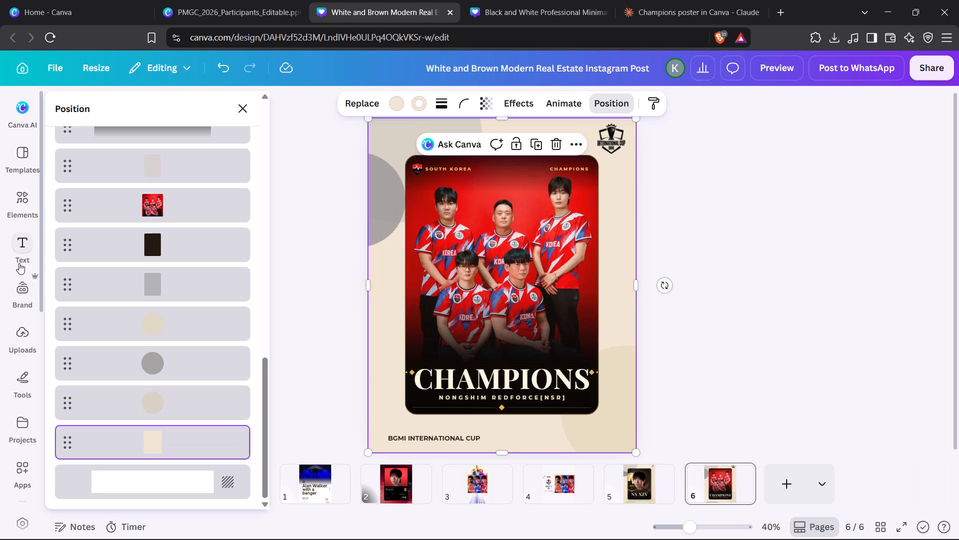
Add the uploaded trophy image to the poster and remove its background.
{"action": "left_click", "coordinate": [26, 329]}
{"action": "left_click", "coordinate": [225, 281]}
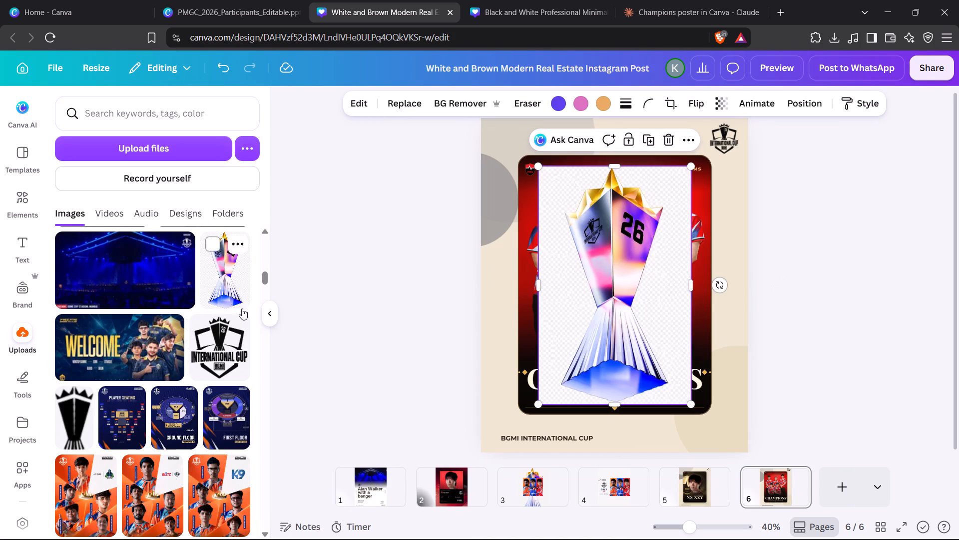
{"action": "left_click", "coordinate": [274, 317]}
{"action": "left_click", "coordinate": [333, 102]}
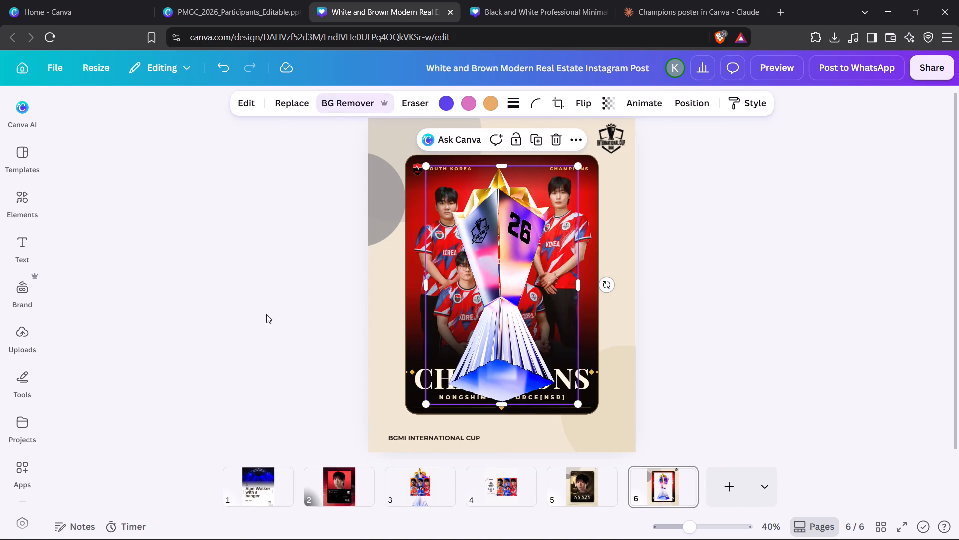
{"action": "left_click", "coordinate": [28, 338]}
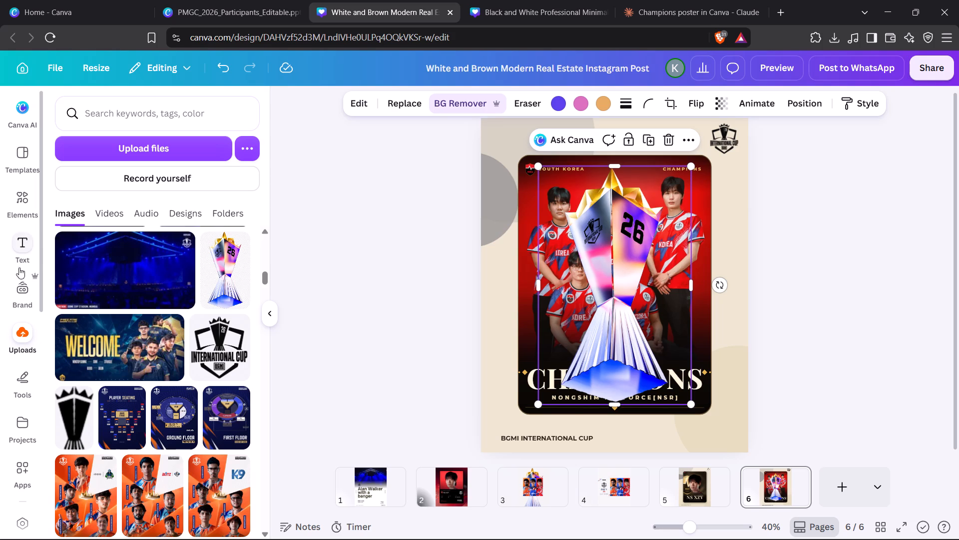
Move the trophy's layer below the CHAMPIONS and SOUTH KOREA texts, directly above the red team shield.
{"action": "left_click", "coordinate": [528, 180]}
{"action": "left_click", "coordinate": [799, 108]}
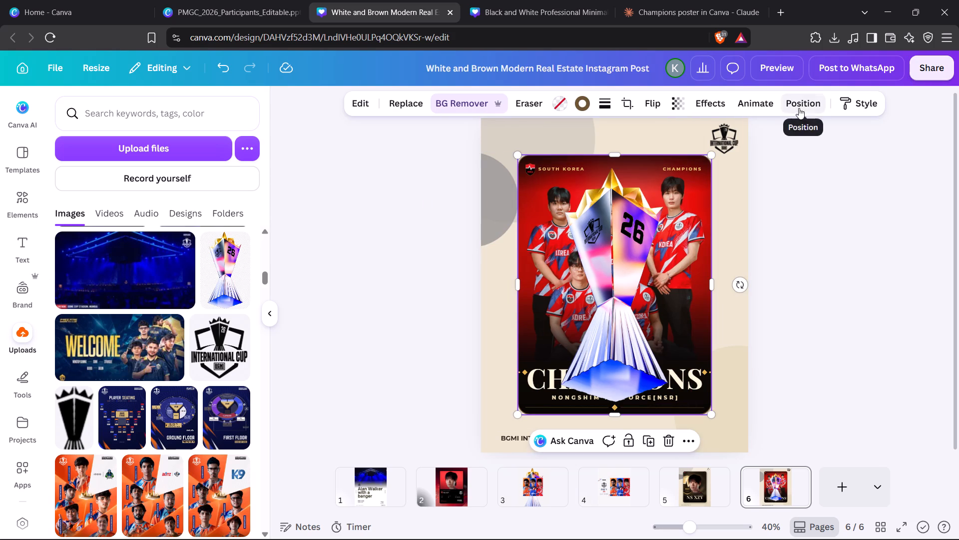
{"action": "scroll", "coordinate": [78, 338], "scroll_direction": "up", "scroll_amount": 11}
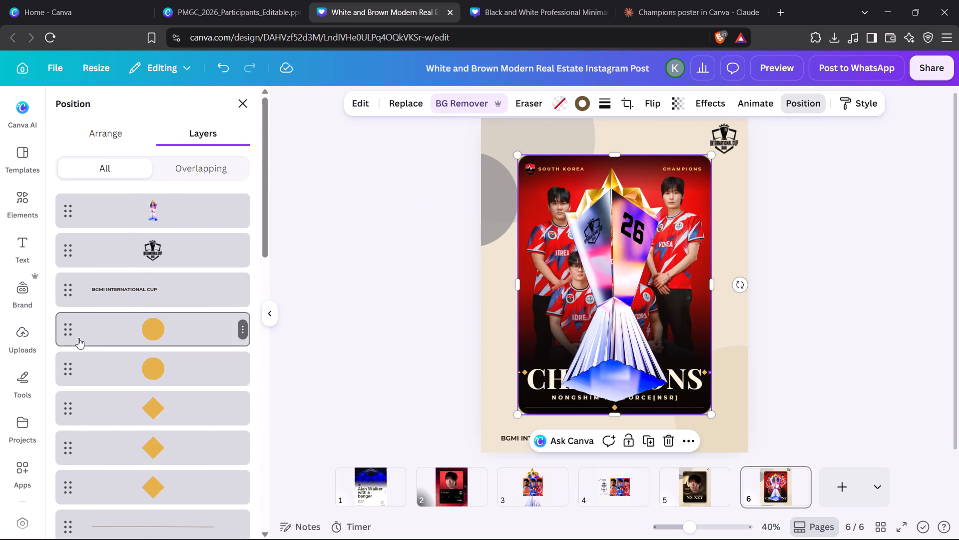
{"action": "left_click_drag", "start_coordinate": [126, 208], "coordinate": [132, 506]}
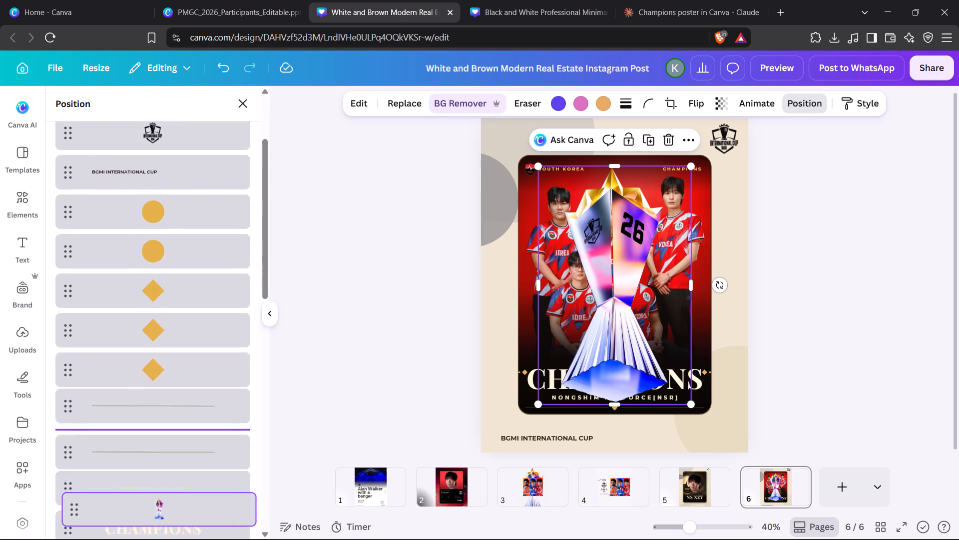
{"action": "left_click_drag", "start_coordinate": [132, 506], "coordinate": [133, 397]}
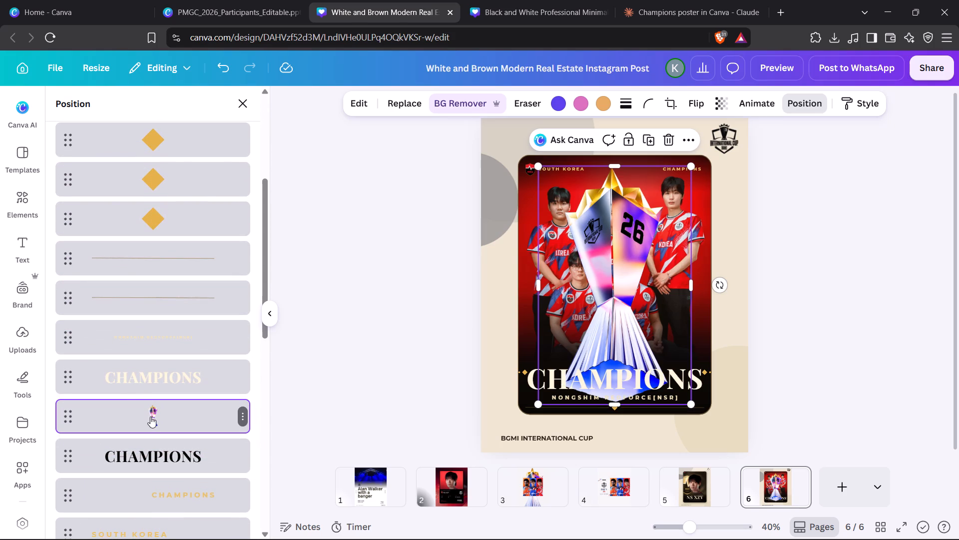
{"action": "left_click_drag", "start_coordinate": [150, 416], "coordinate": [154, 466]}
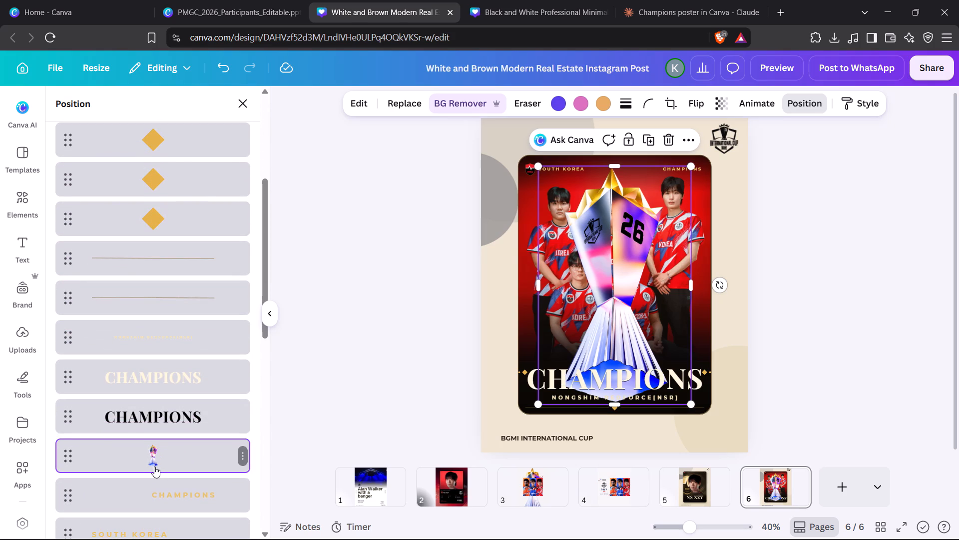
{"action": "left_click_drag", "start_coordinate": [155, 460], "coordinate": [155, 495]}
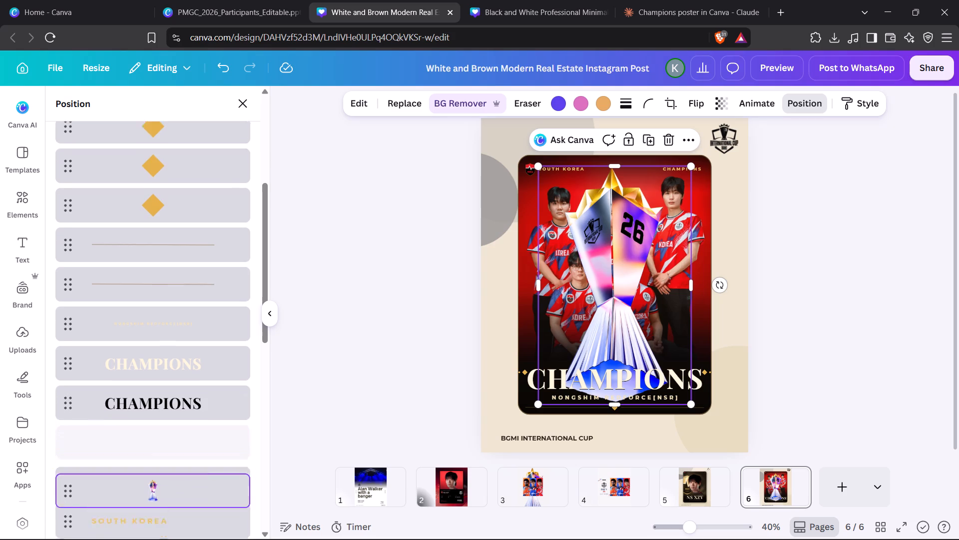
{"action": "left_click_drag", "start_coordinate": [155, 495], "coordinate": [155, 498]}
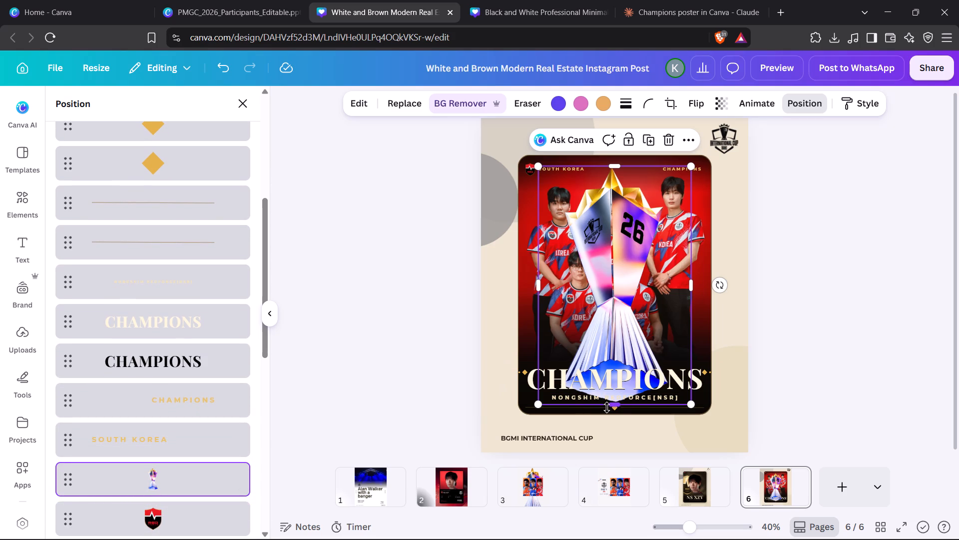
Crop the trophy image from below, cutting off about its lower third.
{"action": "left_click_drag", "start_coordinate": [615, 405], "coordinate": [619, 326]}
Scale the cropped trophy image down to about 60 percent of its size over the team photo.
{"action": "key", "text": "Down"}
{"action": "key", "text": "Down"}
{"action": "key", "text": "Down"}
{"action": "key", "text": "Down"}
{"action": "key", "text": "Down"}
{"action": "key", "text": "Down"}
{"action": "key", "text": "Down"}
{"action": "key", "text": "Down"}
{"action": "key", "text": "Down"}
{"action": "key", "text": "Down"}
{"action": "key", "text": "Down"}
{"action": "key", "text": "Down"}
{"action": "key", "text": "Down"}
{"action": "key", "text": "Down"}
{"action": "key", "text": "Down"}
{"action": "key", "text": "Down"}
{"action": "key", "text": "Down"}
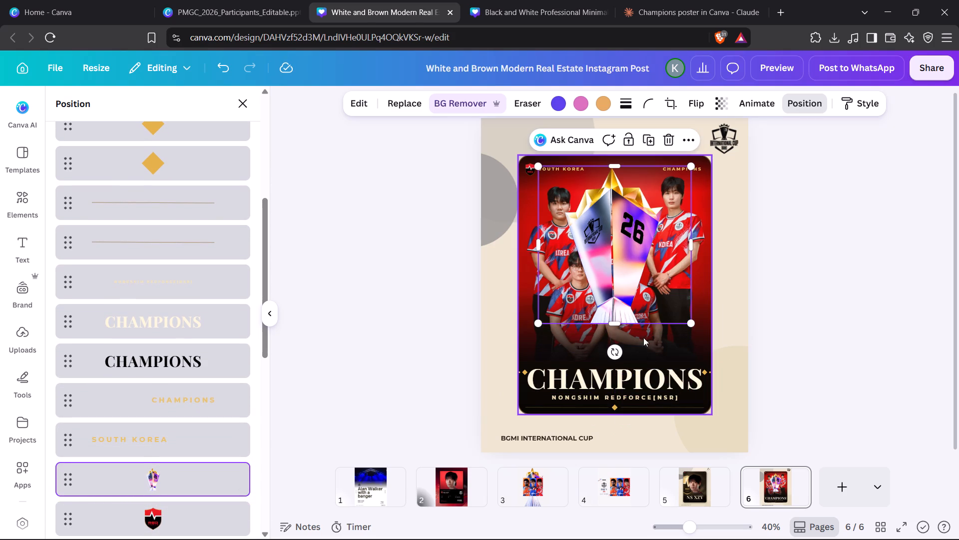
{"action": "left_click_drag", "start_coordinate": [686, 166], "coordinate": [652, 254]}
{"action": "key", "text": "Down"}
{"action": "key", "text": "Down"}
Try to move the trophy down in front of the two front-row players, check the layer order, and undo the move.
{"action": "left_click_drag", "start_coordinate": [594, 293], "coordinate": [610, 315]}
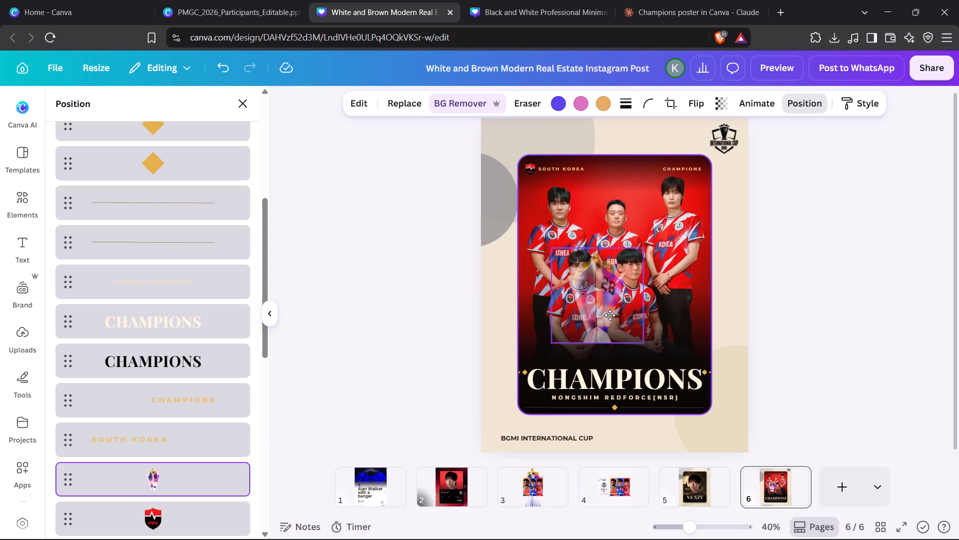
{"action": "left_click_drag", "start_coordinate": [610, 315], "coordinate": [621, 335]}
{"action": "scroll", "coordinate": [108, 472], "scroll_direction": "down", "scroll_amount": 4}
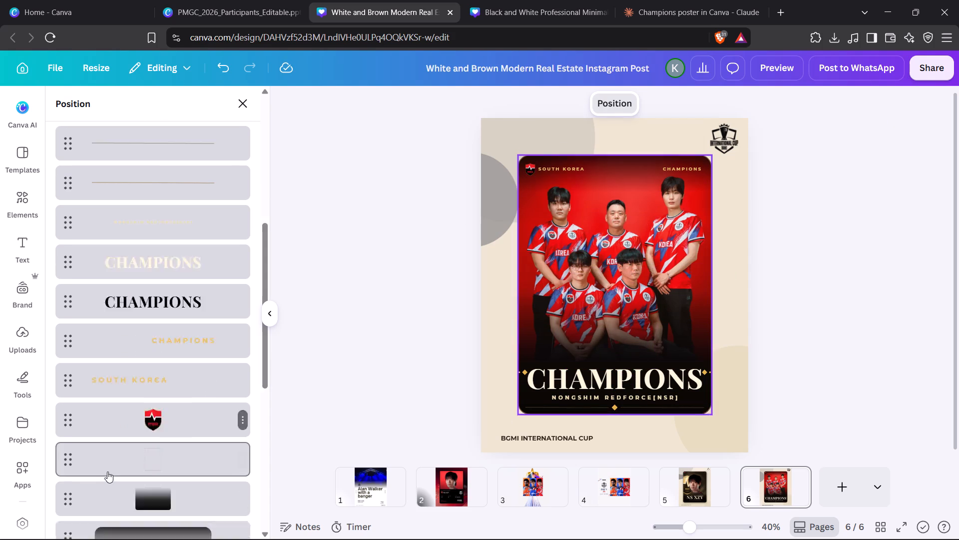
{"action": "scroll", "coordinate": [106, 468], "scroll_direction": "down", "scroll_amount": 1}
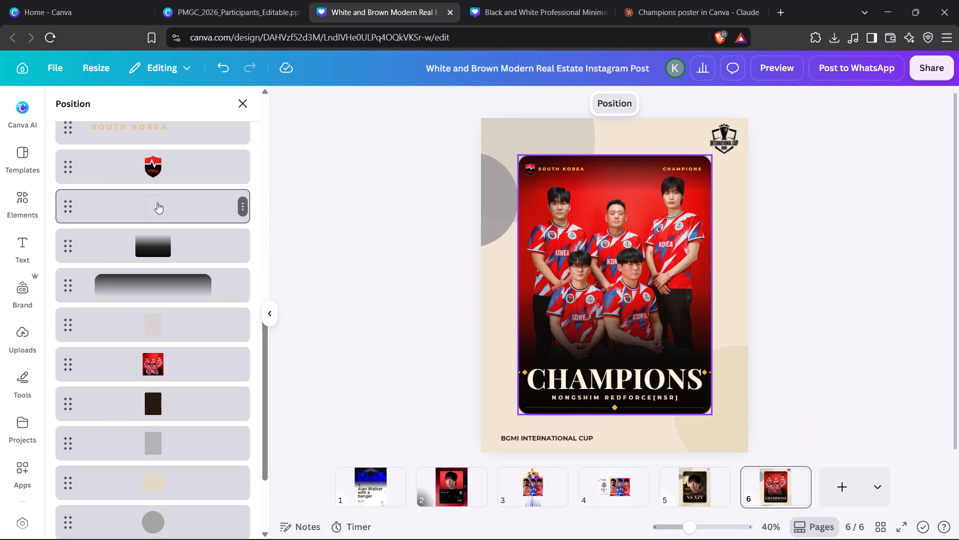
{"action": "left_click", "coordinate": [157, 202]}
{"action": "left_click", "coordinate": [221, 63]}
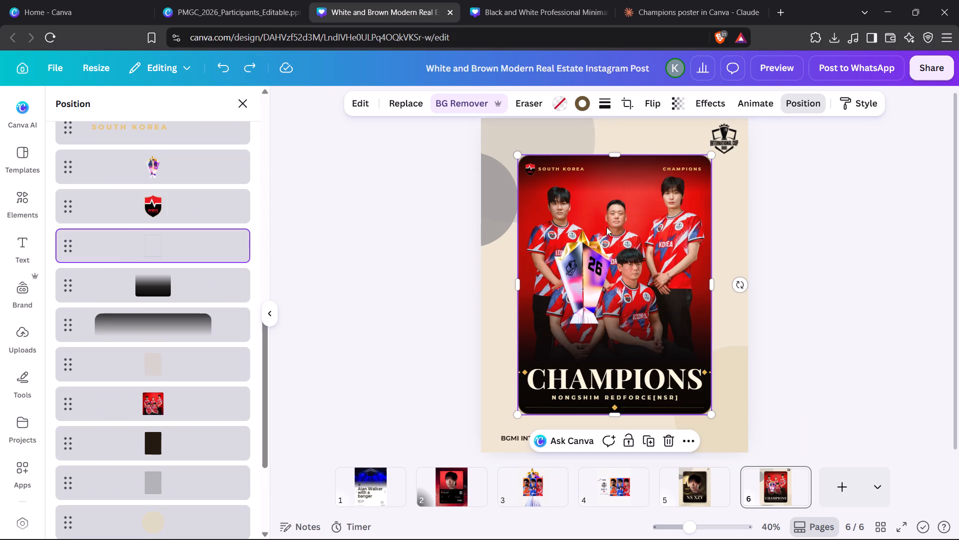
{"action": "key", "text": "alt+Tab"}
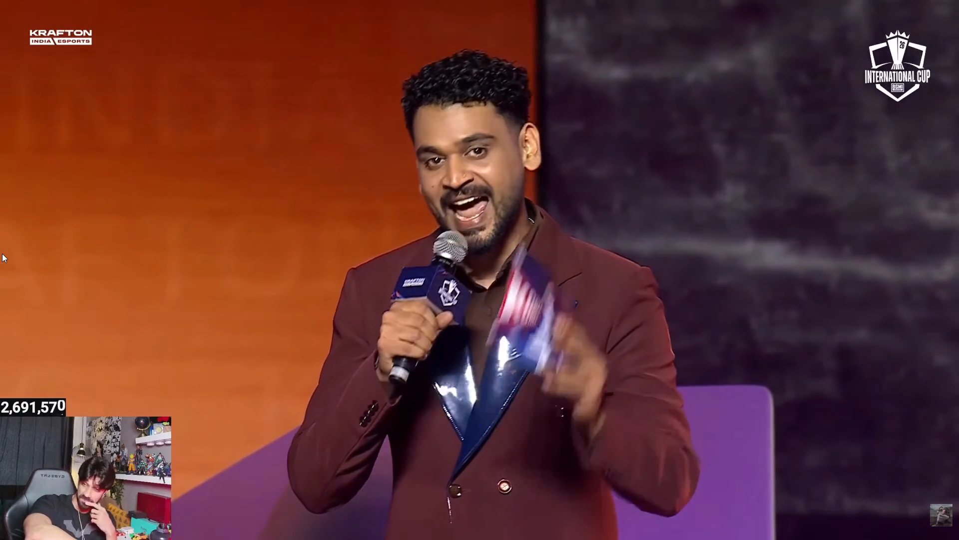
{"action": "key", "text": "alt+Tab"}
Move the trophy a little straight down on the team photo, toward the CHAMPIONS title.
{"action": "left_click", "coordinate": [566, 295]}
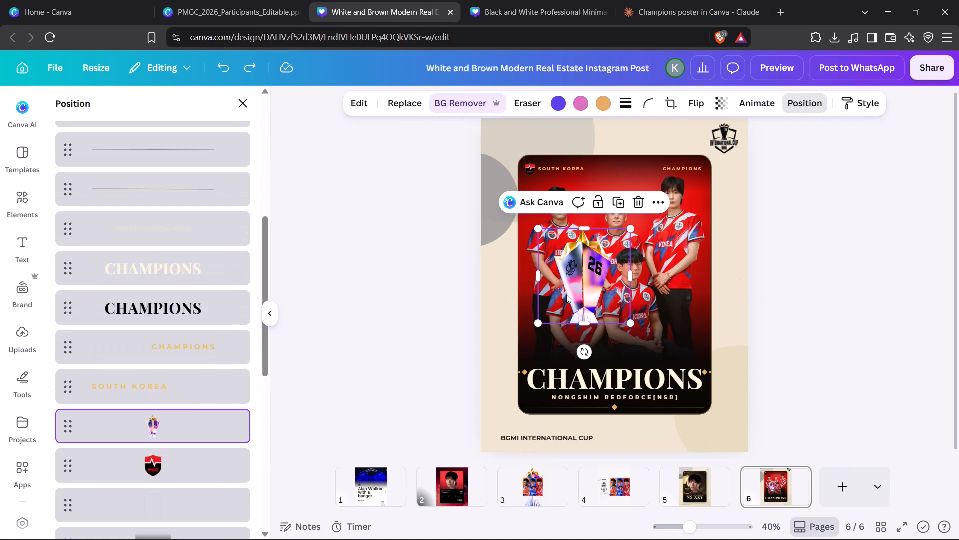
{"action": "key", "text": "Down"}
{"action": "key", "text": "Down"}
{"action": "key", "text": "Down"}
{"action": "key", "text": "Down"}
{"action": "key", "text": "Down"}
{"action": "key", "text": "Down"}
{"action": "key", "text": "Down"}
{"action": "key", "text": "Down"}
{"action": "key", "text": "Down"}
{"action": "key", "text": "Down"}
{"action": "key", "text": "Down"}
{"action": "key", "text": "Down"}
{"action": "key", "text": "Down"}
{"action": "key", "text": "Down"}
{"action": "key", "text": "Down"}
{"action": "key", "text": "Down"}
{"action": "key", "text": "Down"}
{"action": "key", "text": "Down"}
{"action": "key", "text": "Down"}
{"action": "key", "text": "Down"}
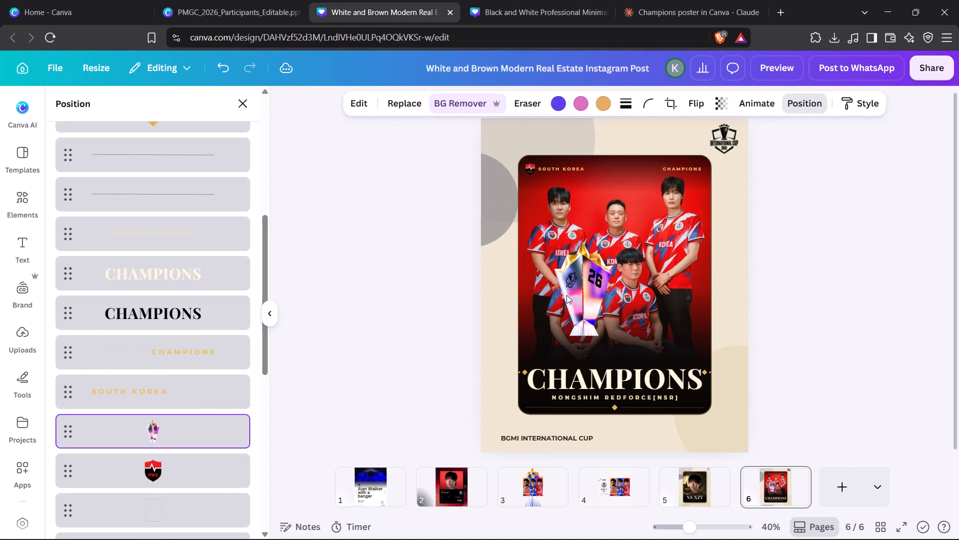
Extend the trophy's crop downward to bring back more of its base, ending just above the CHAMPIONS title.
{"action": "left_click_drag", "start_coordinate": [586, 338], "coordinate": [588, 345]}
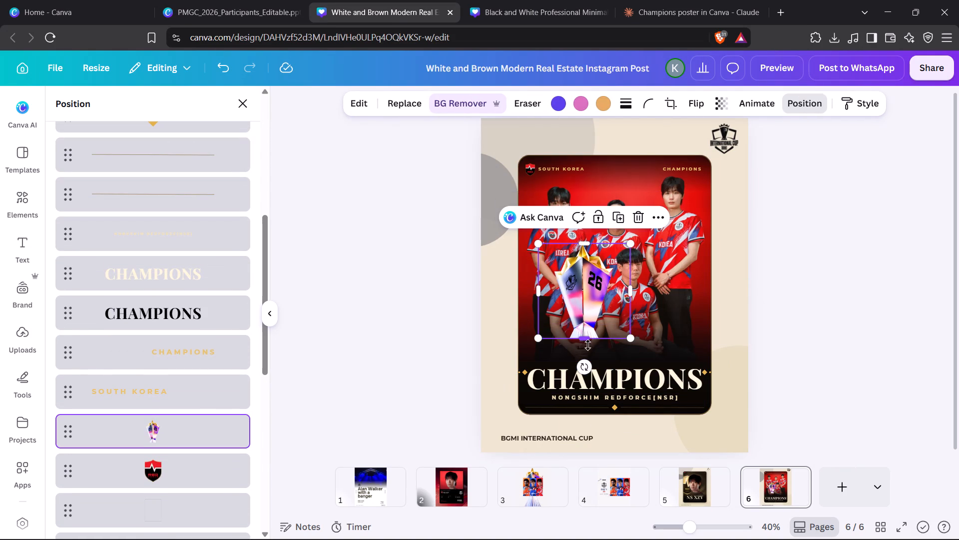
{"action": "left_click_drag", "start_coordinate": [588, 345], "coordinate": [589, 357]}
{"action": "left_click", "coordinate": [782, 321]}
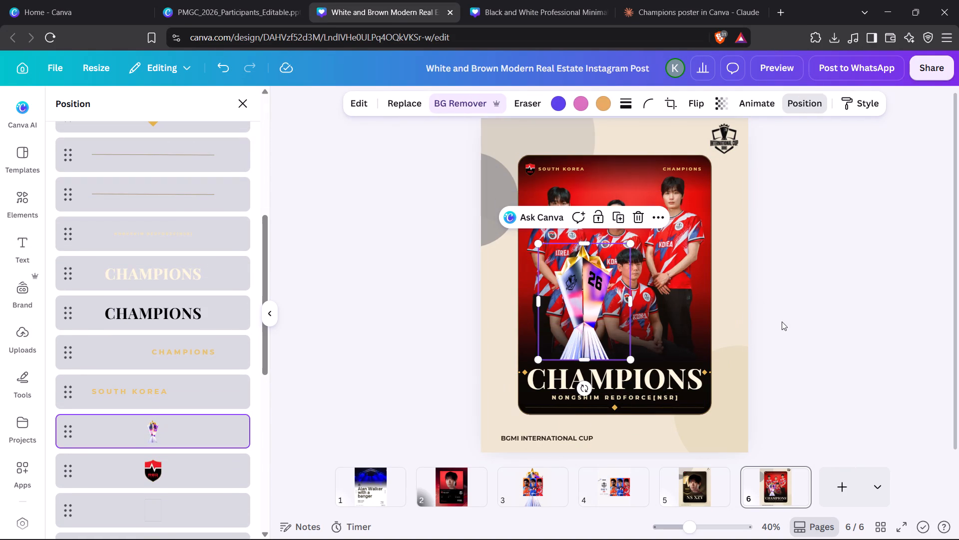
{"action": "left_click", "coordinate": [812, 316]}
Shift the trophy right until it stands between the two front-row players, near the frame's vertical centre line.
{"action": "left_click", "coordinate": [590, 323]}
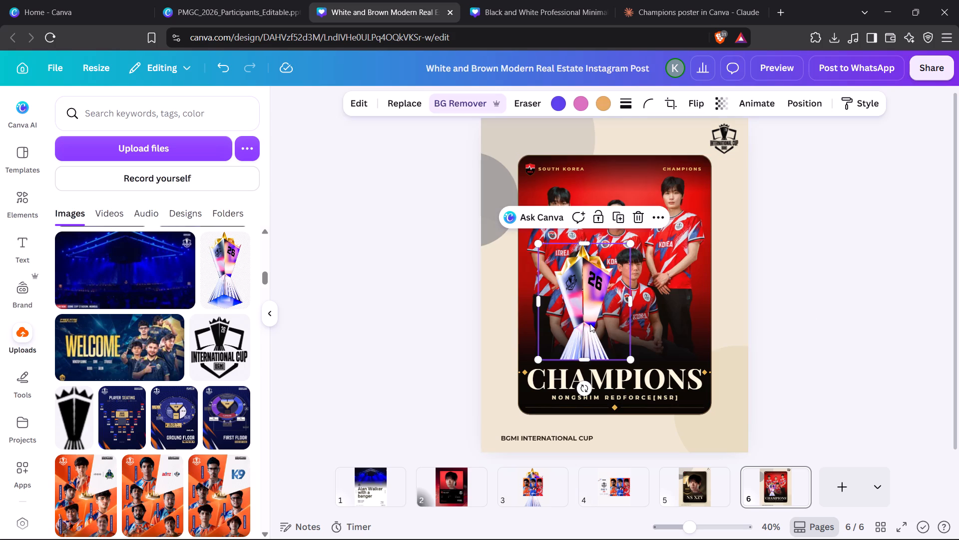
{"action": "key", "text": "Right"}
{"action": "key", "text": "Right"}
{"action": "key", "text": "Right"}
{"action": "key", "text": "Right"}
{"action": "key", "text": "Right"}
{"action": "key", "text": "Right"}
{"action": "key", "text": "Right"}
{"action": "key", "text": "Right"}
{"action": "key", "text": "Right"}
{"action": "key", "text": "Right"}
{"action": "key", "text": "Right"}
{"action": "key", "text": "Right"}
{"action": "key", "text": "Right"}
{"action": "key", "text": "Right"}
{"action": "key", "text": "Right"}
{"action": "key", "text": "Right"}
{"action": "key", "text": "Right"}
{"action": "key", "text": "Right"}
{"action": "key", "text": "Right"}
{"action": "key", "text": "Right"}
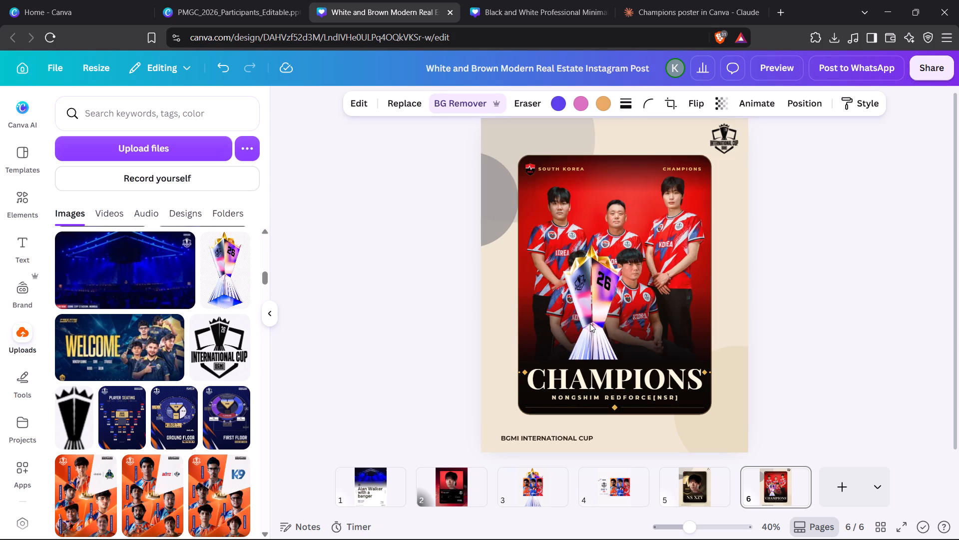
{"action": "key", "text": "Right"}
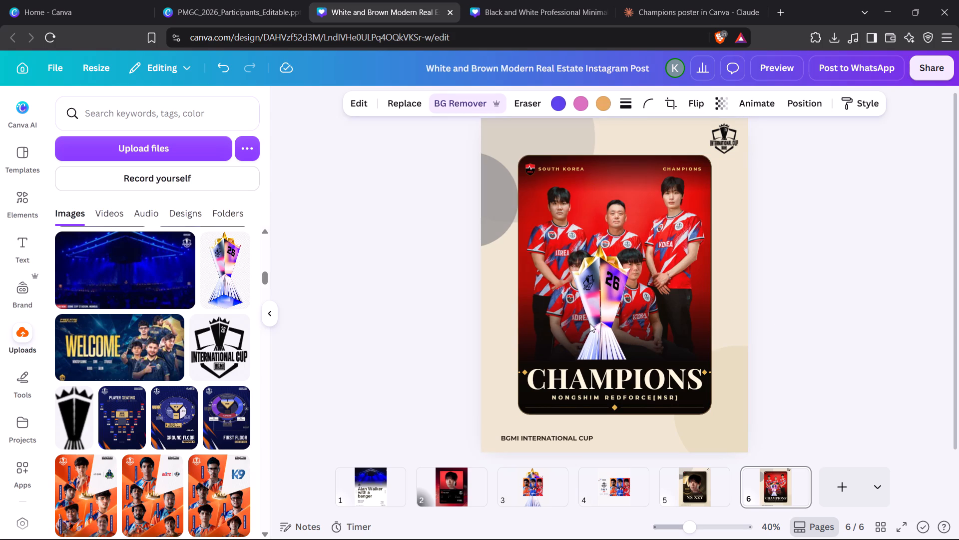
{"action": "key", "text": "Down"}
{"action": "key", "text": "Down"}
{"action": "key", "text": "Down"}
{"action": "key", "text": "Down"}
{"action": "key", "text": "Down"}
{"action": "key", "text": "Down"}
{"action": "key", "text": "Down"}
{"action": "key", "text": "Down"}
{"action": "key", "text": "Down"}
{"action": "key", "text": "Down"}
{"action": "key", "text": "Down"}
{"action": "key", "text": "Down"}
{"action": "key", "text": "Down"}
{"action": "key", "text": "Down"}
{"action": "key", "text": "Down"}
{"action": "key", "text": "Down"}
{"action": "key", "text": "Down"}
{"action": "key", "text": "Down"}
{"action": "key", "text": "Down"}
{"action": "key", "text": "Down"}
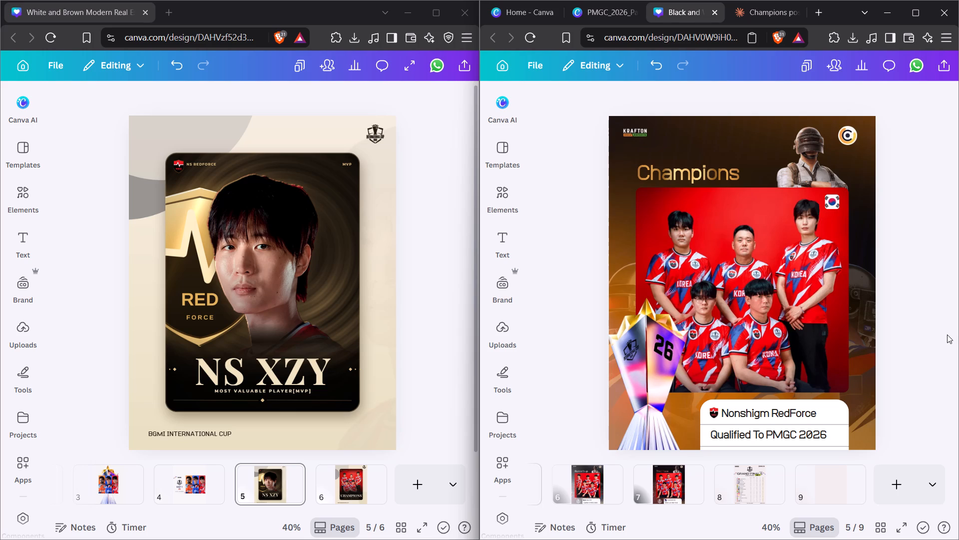
Check the BMIC 2026 Day 3 livestreams between looks at the tiled designs, showing page 6 of the White and Brown design.
{"action": "key", "text": "alt+Tab"}
{"action": "key", "text": "alt+Tab"}
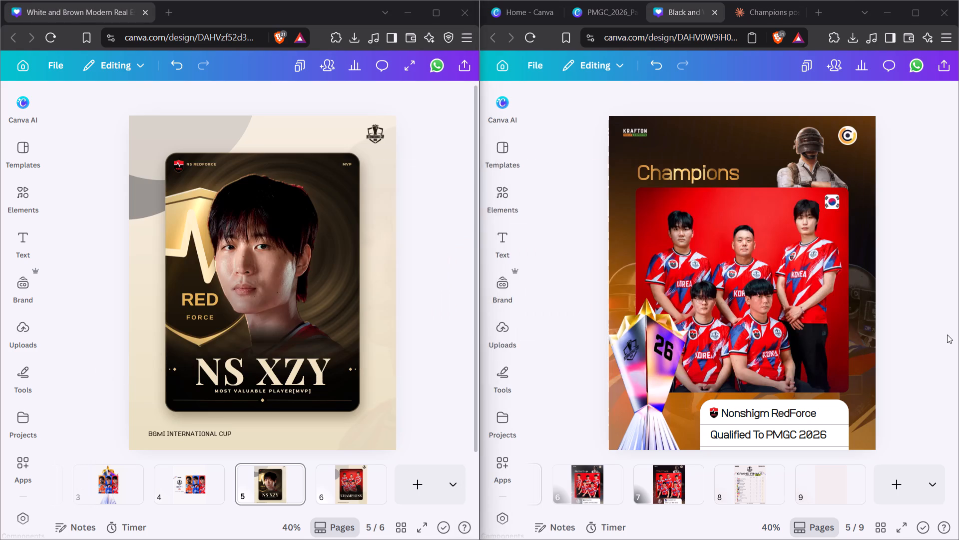
{"action": "key", "text": "alt+Tab"}
{"action": "key", "text": "alt+Tab"}
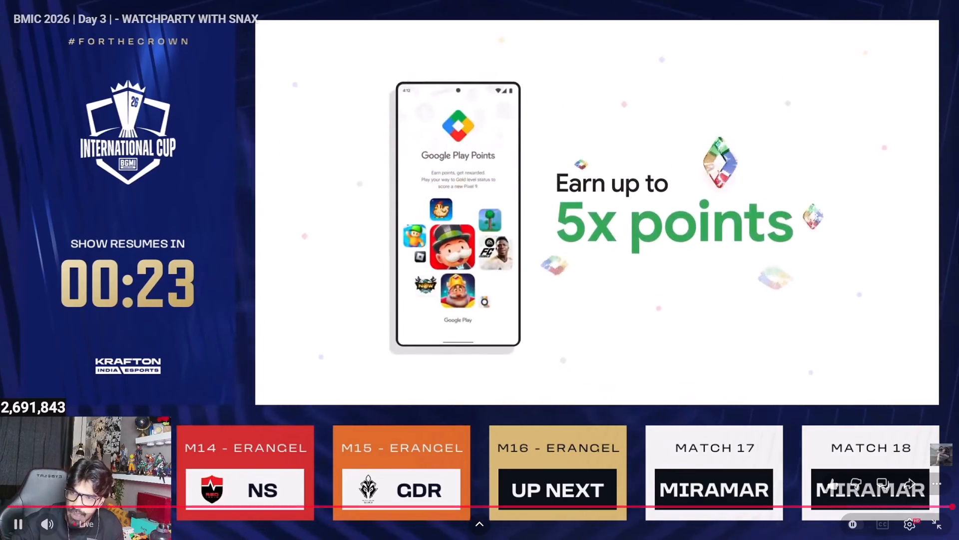
{"action": "key", "text": "alt+Tab"}
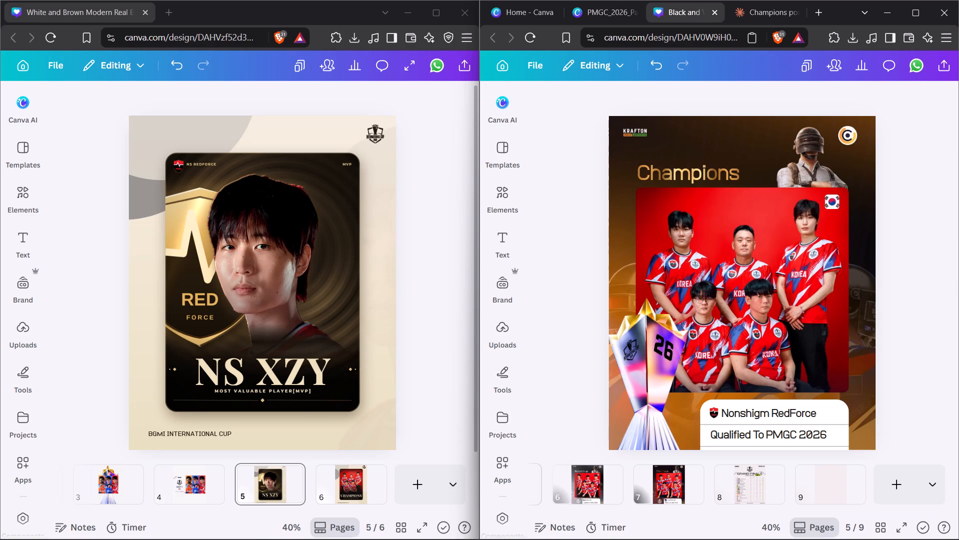
{"action": "left_click", "coordinate": [350, 485]}
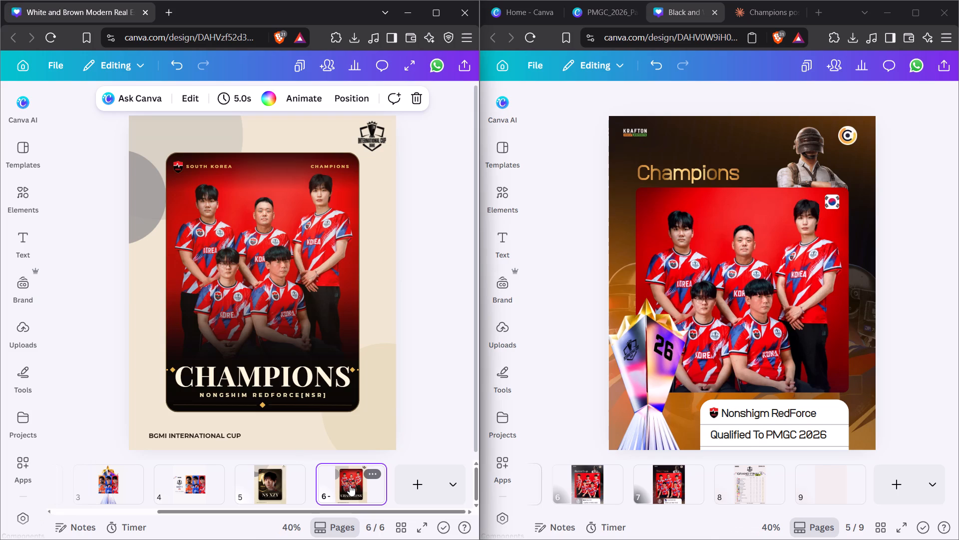
{"action": "key", "text": "alt+Tab"}
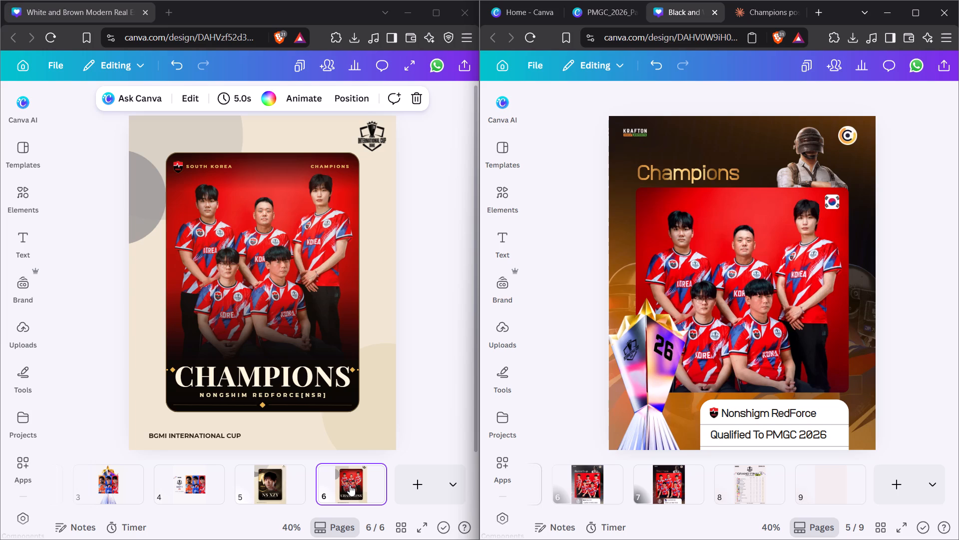
{"action": "key", "text": "alt+Tab"}
{"action": "key", "text": "alt+Tab"}
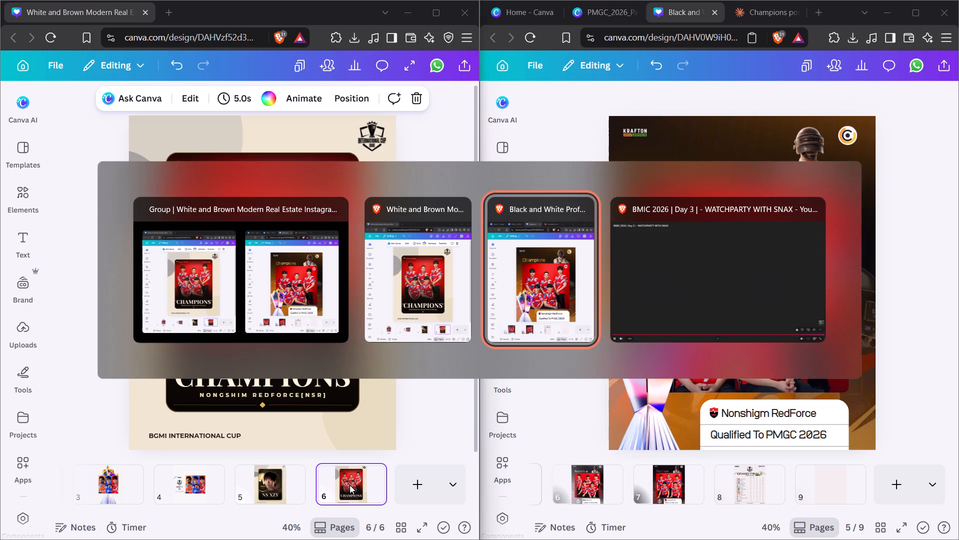
{"action": "key", "text": "alt+Tab"}
{"action": "key", "text": "alt+Tab"}
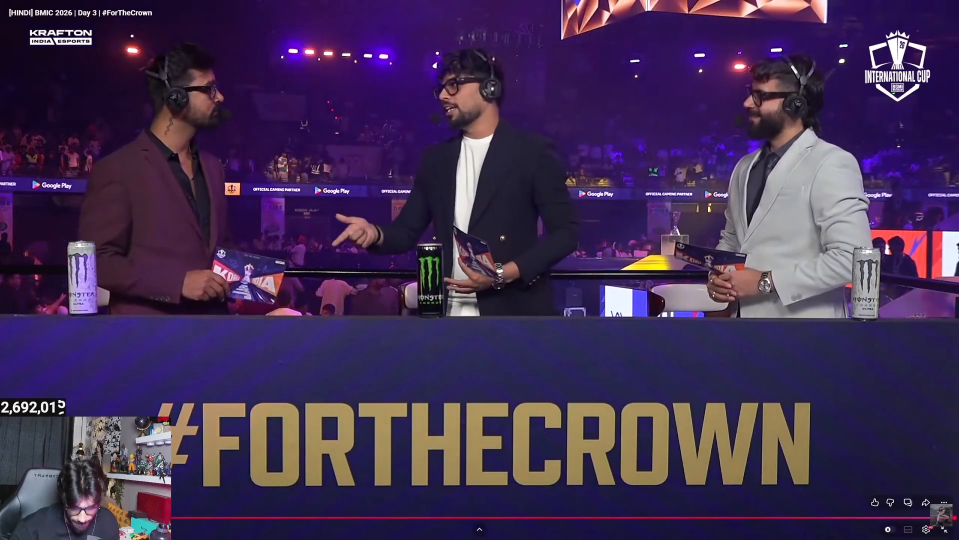
{"action": "key", "text": "alt+Tab"}
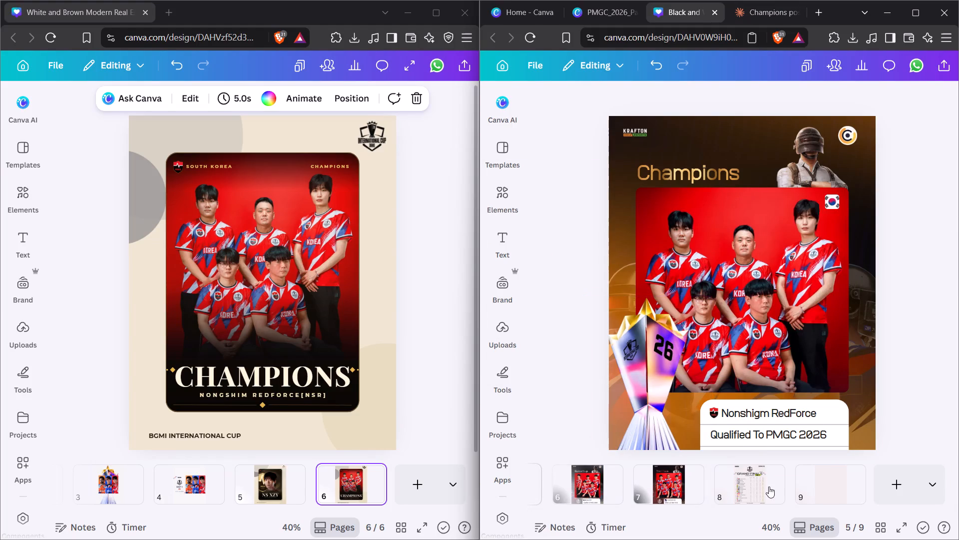
Look through the Grand Finals standings, Runner's up, Third Place and Champions pages of the Black and White design.
{"action": "left_click", "coordinate": [757, 479]}
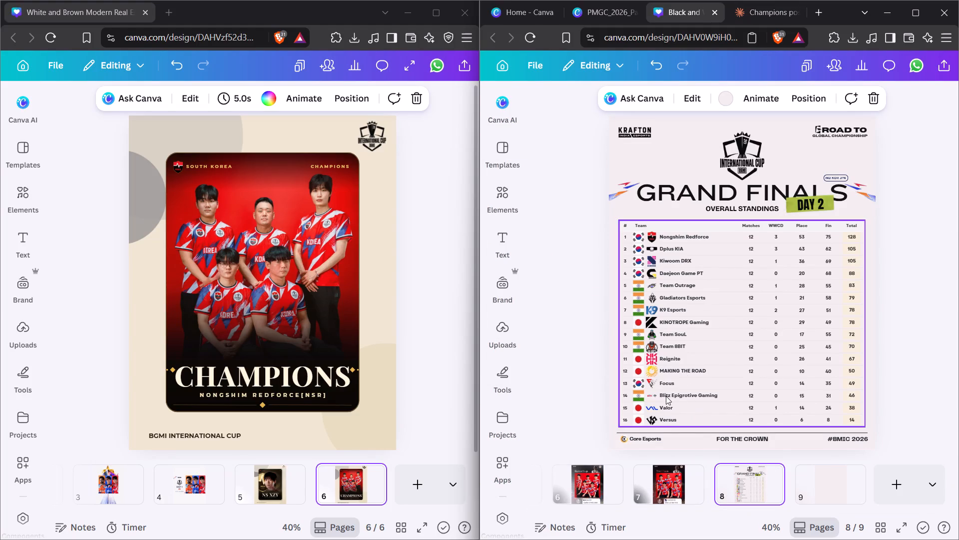
{"action": "left_click", "coordinate": [667, 492]}
{"action": "left_click", "coordinate": [580, 497]}
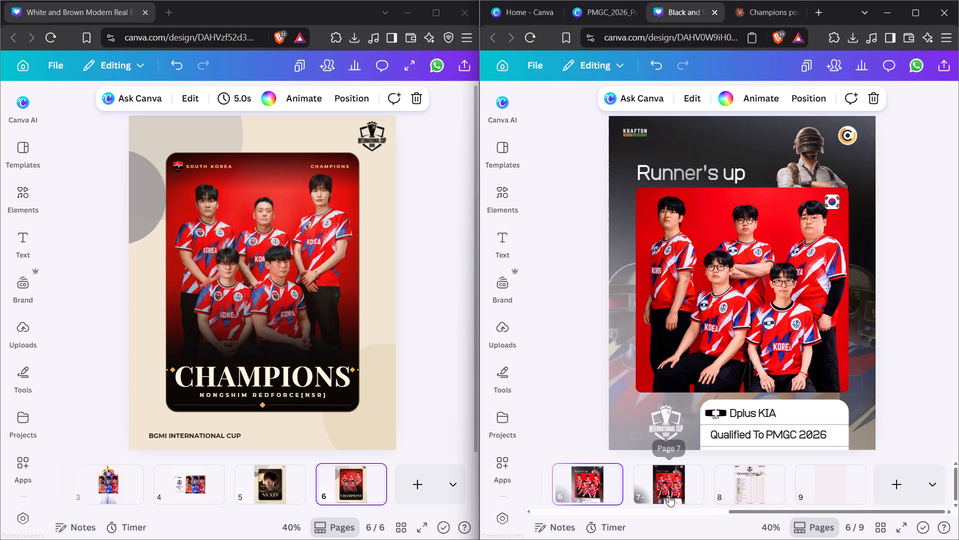
{"action": "left_click_drag", "start_coordinate": [647, 486], "coordinate": [662, 486]}
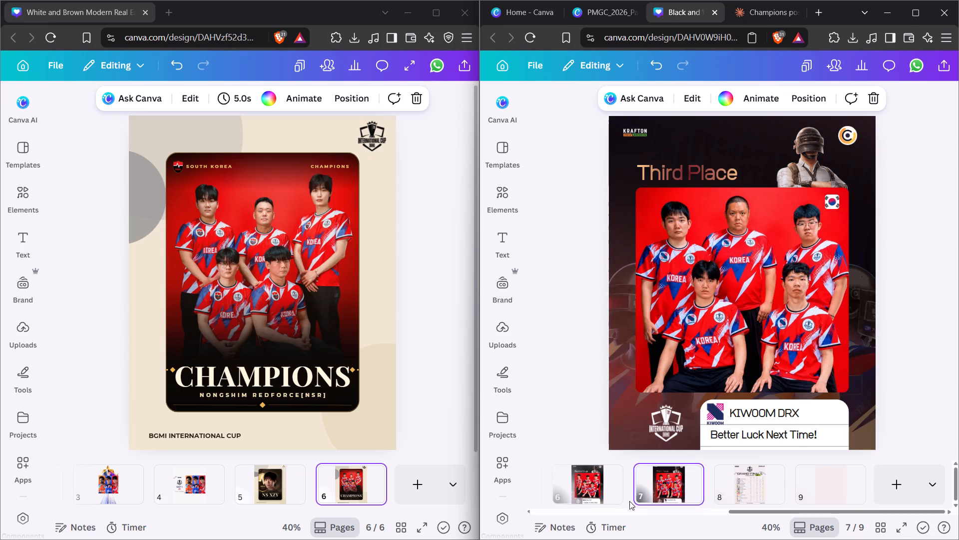
{"action": "left_click", "coordinate": [588, 498]}
{"action": "key", "text": "Left"}
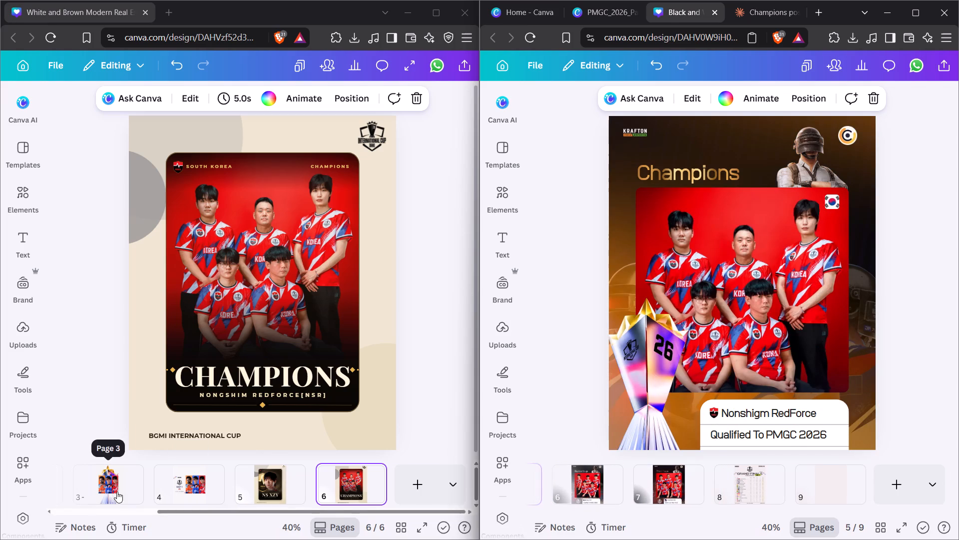
In the PMGC 2026 participants design, delete the caption, placeholder trophy image and its frame from the BMIC #1 slot.
{"action": "left_click", "coordinate": [605, 14]}
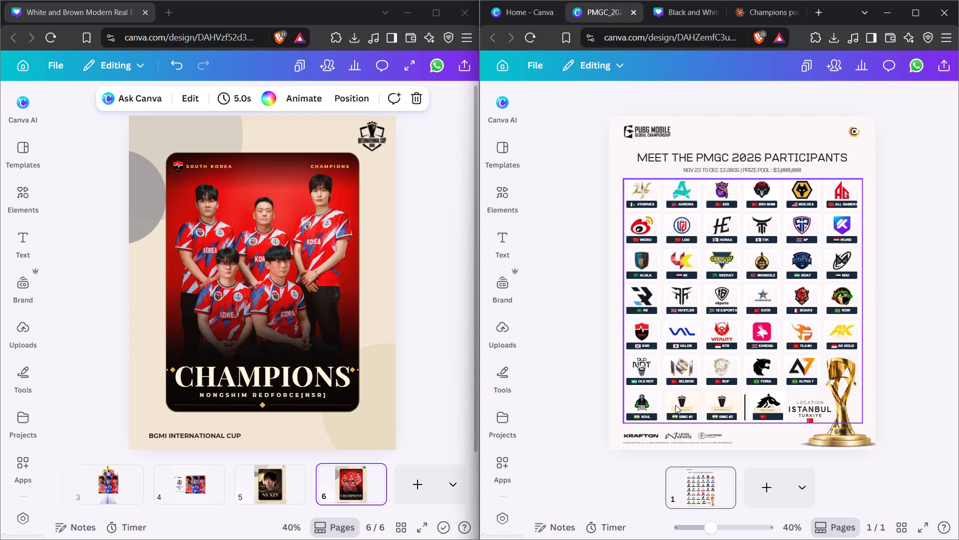
{"action": "left_click", "coordinate": [676, 403]}
{"action": "left_click", "coordinate": [677, 408]}
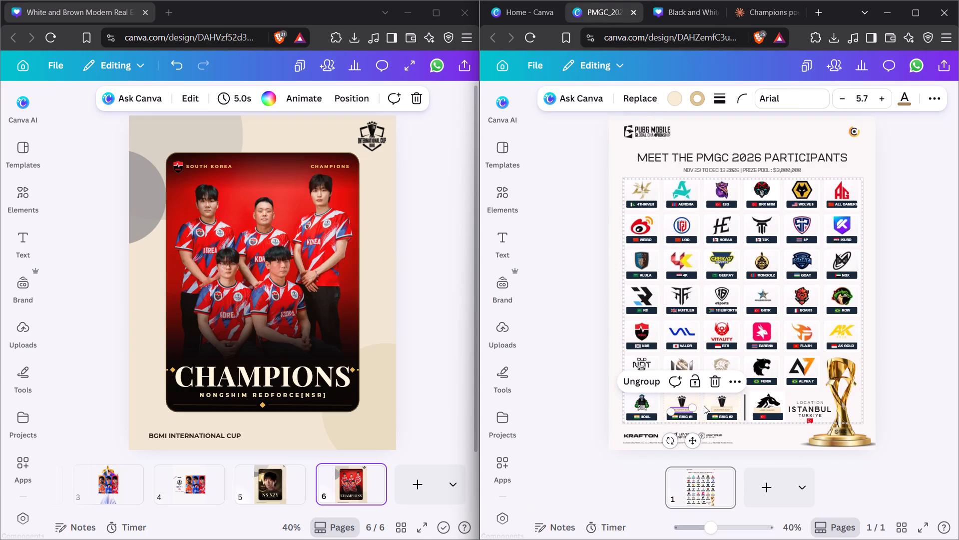
{"action": "key", "text": "Delete"}
{"action": "left_click", "coordinate": [683, 399]}
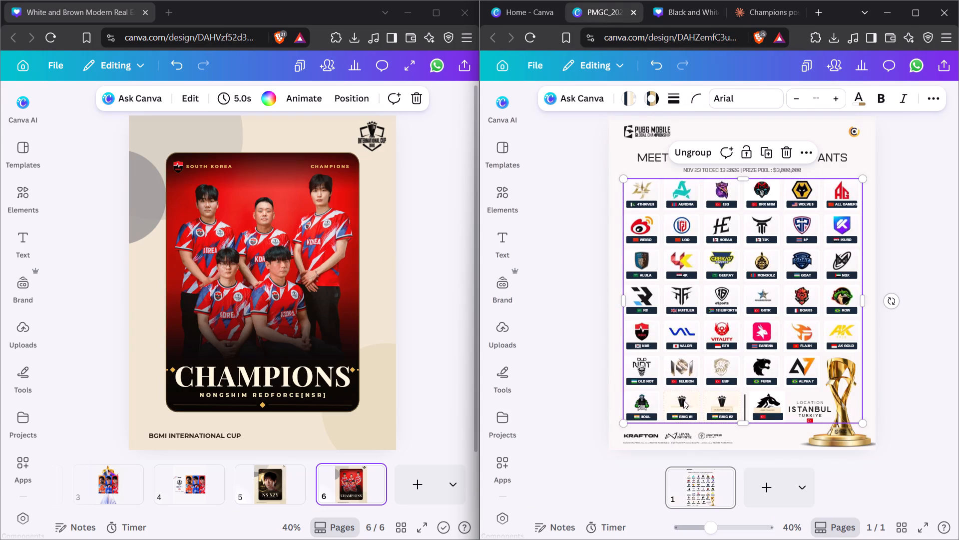
{"action": "key", "text": "Delete"}
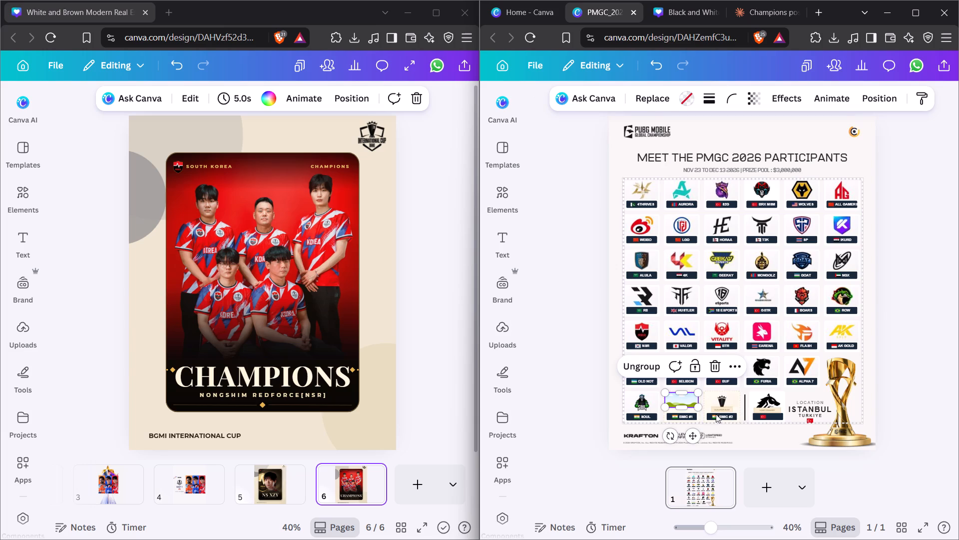
{"action": "key", "text": "Delete"}
Duplicate the Soul logo and place the copy in the emptied BMIC #1 slot.
{"action": "left_click", "coordinate": [645, 403]}
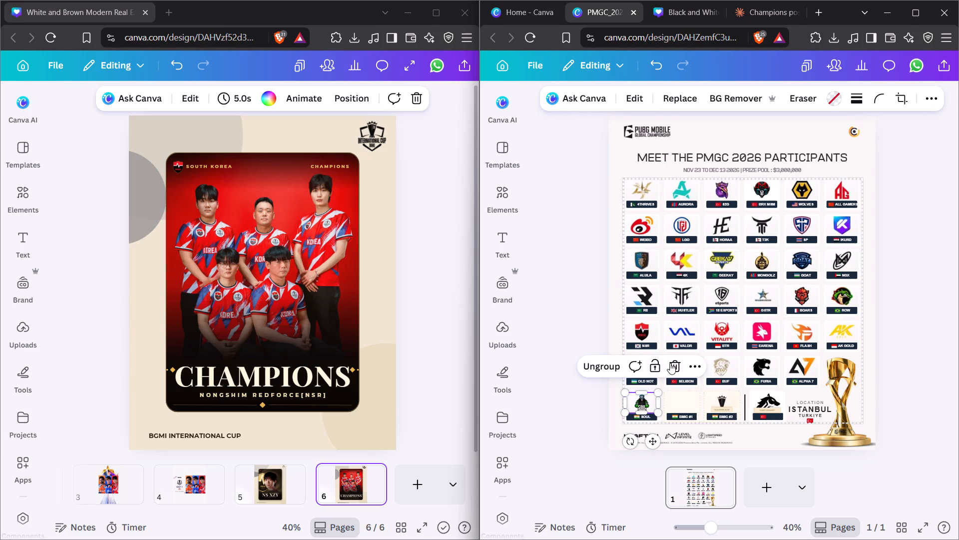
{"action": "left_click", "coordinate": [693, 368]}
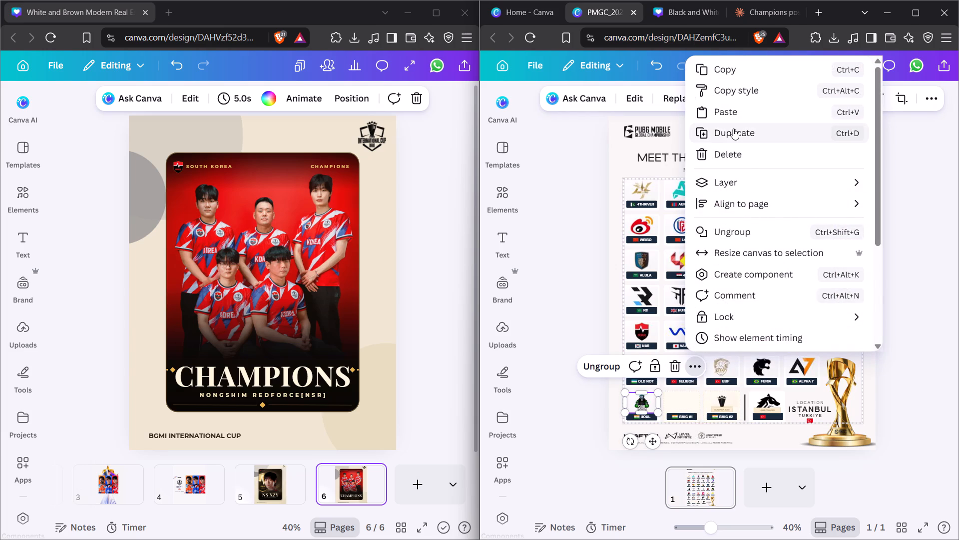
{"action": "left_click", "coordinate": [733, 130]}
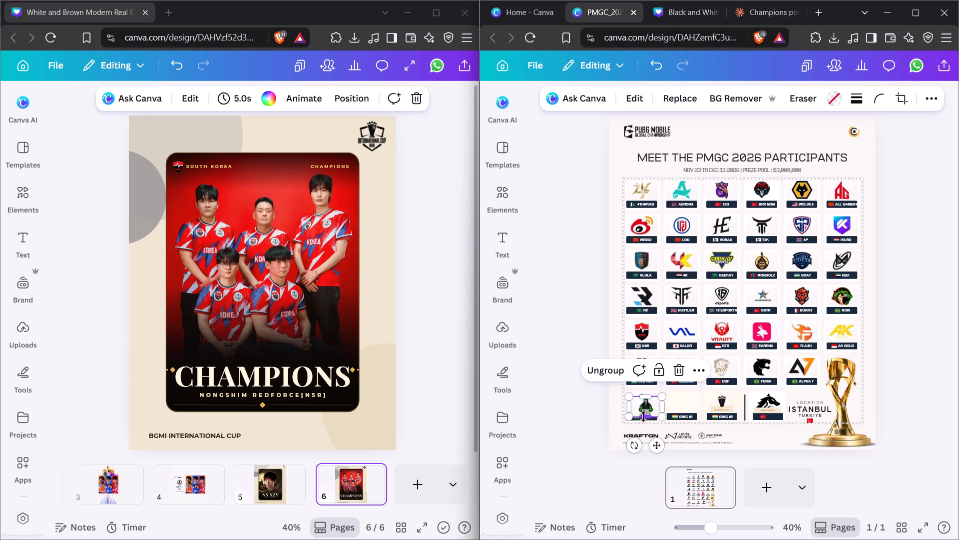
{"action": "left_click_drag", "start_coordinate": [645, 403], "coordinate": [681, 403]}
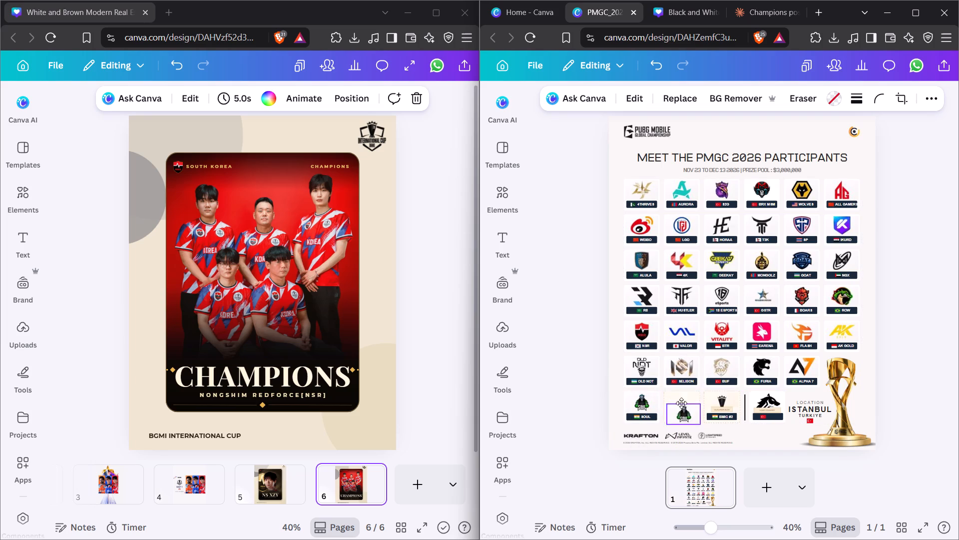
{"action": "left_click_drag", "start_coordinate": [681, 403], "coordinate": [682, 397]}
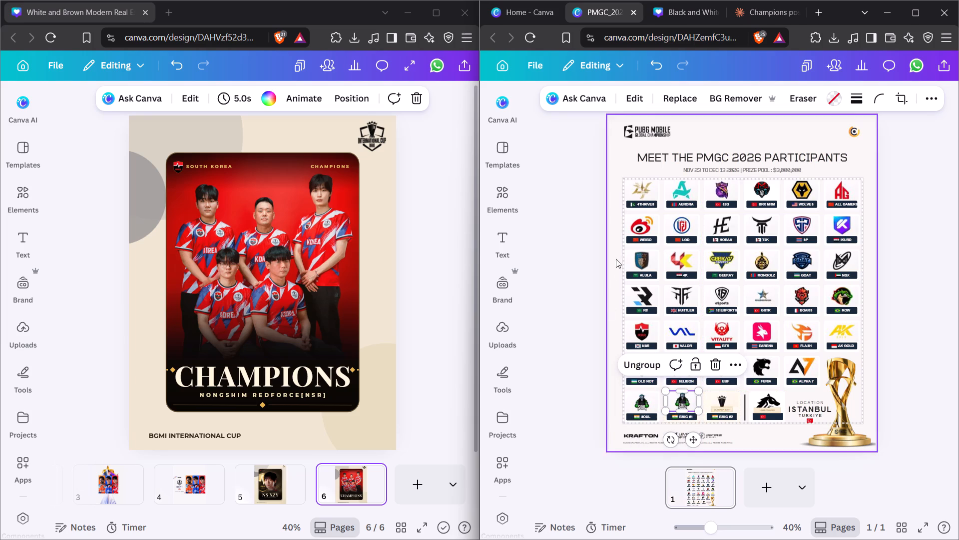
Replace the copied Soul logo in the BMIC #1 slot with the uploaded navy-and-pink Kiwoom logo.
{"action": "left_click", "coordinate": [676, 101]}
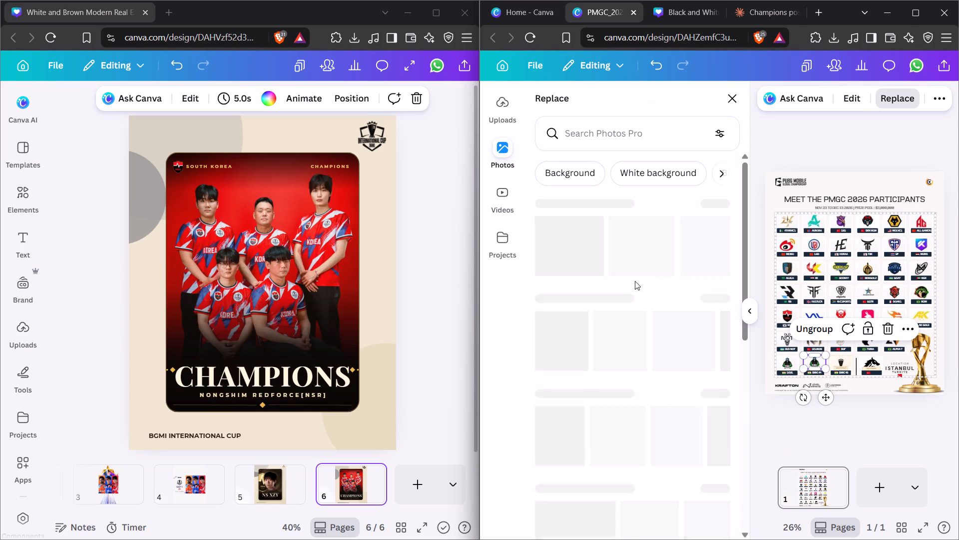
{"action": "left_click", "coordinate": [511, 105]}
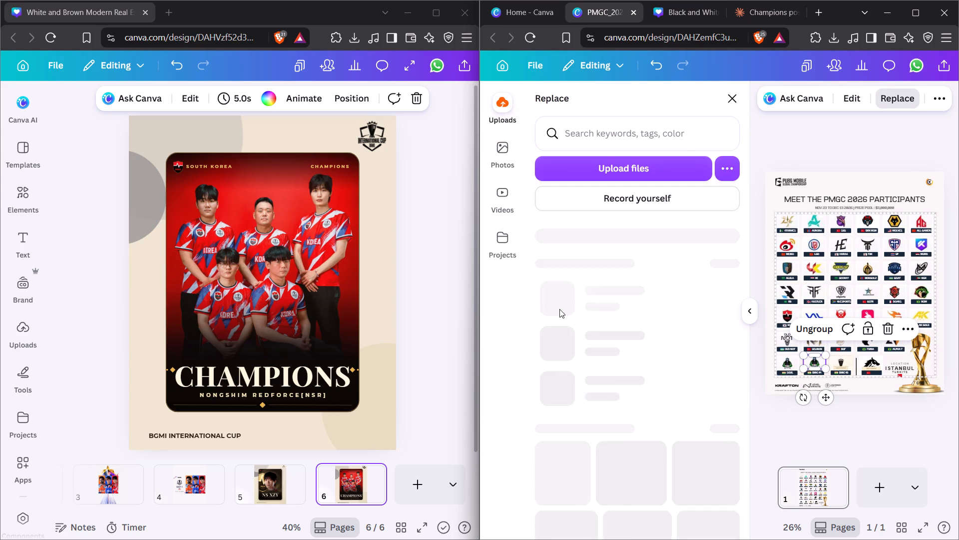
{"action": "scroll", "coordinate": [593, 373], "scroll_direction": "down", "scroll_amount": 11}
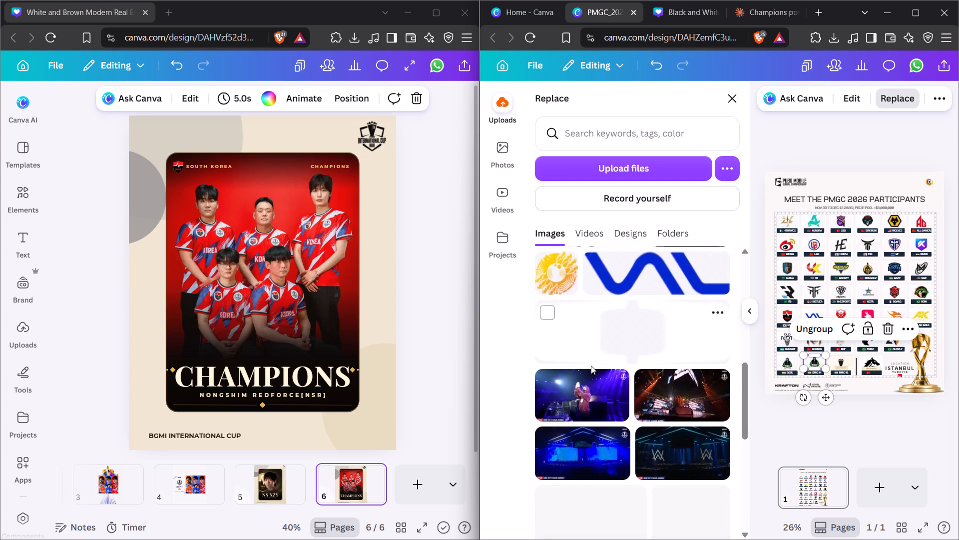
{"action": "scroll", "coordinate": [591, 365], "scroll_direction": "down", "scroll_amount": 20}
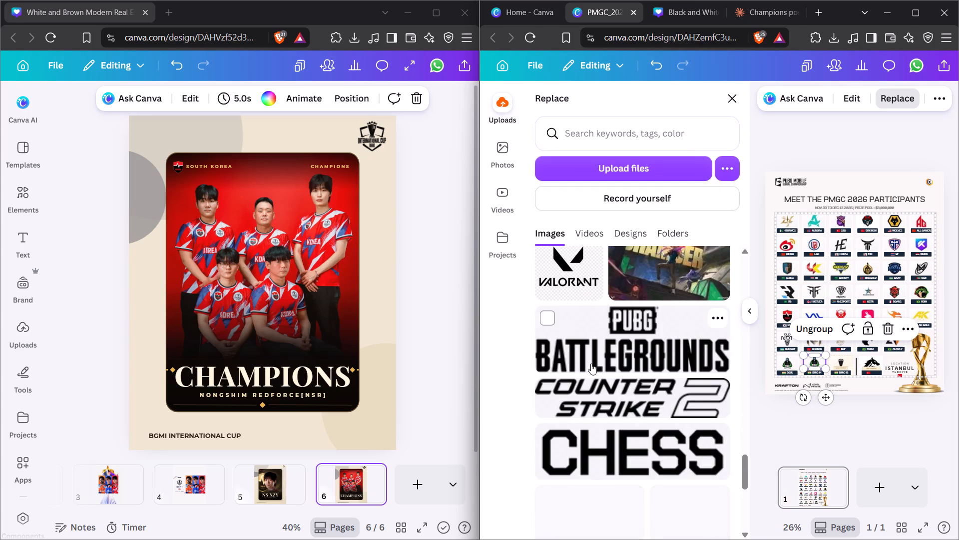
{"action": "scroll", "coordinate": [591, 363], "scroll_direction": "down", "scroll_amount": 18}
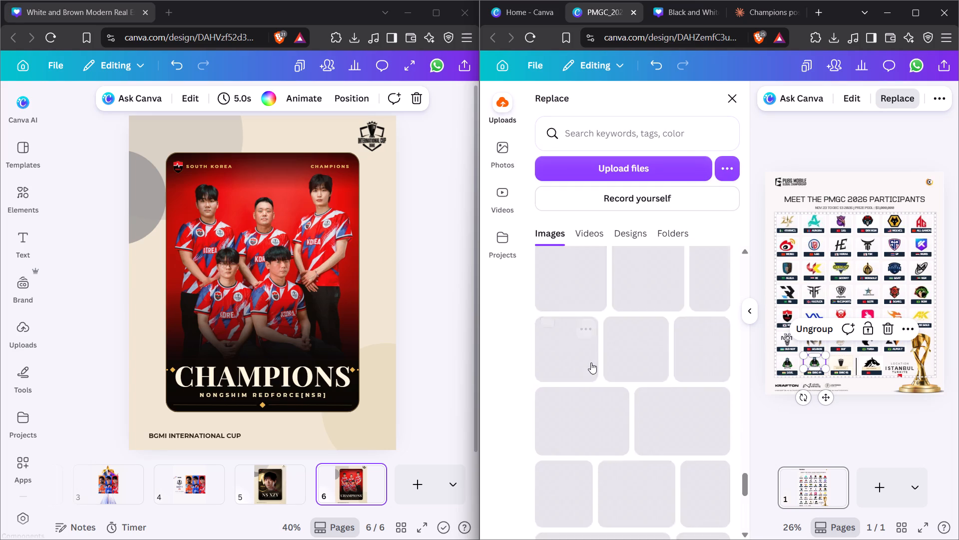
{"action": "scroll", "coordinate": [591, 362], "scroll_direction": "down", "scroll_amount": 20}
{"action": "scroll", "coordinate": [590, 362], "scroll_direction": "down", "scroll_amount": 13}
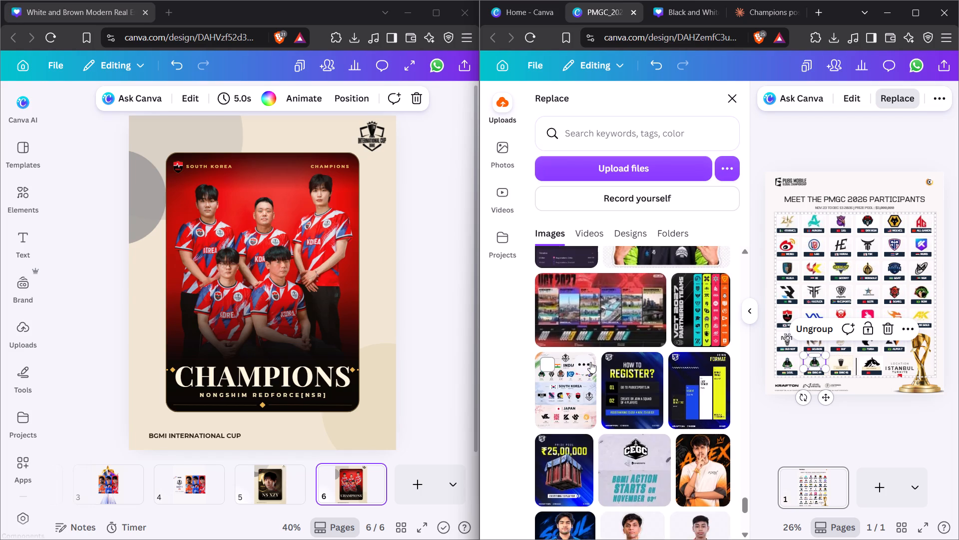
{"action": "scroll", "coordinate": [590, 362], "scroll_direction": "down", "scroll_amount": 15}
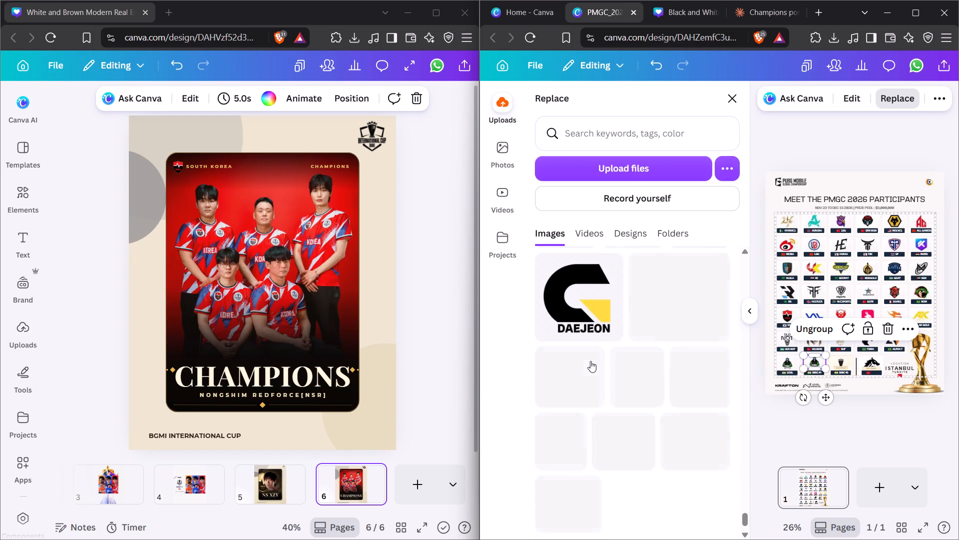
{"action": "left_click", "coordinate": [566, 497]}
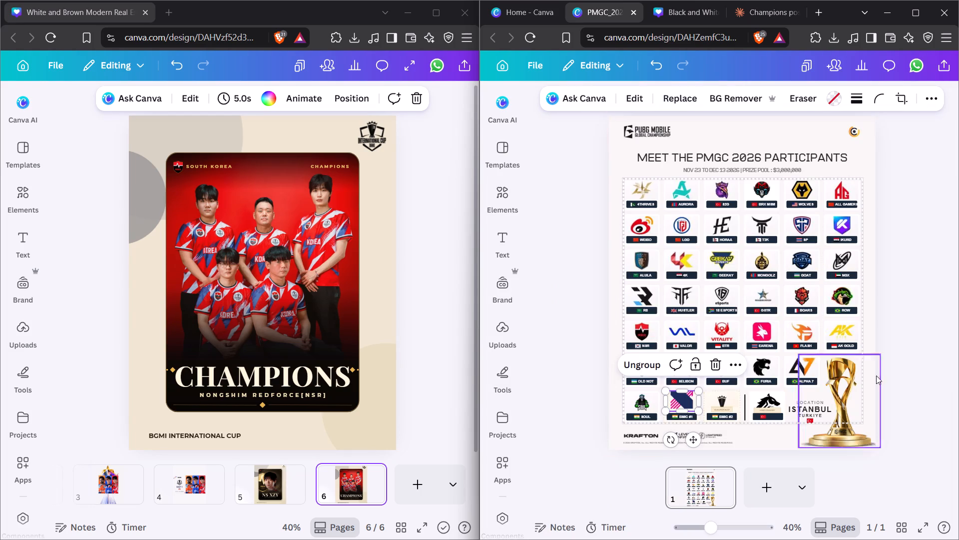
{"action": "left_click", "coordinate": [883, 381]}
Extend the Kiwoom logo's crop upward to show its full square artwork with the KIWOOM name, and scale it down to the slot.
{"action": "left_click", "coordinate": [679, 400]}
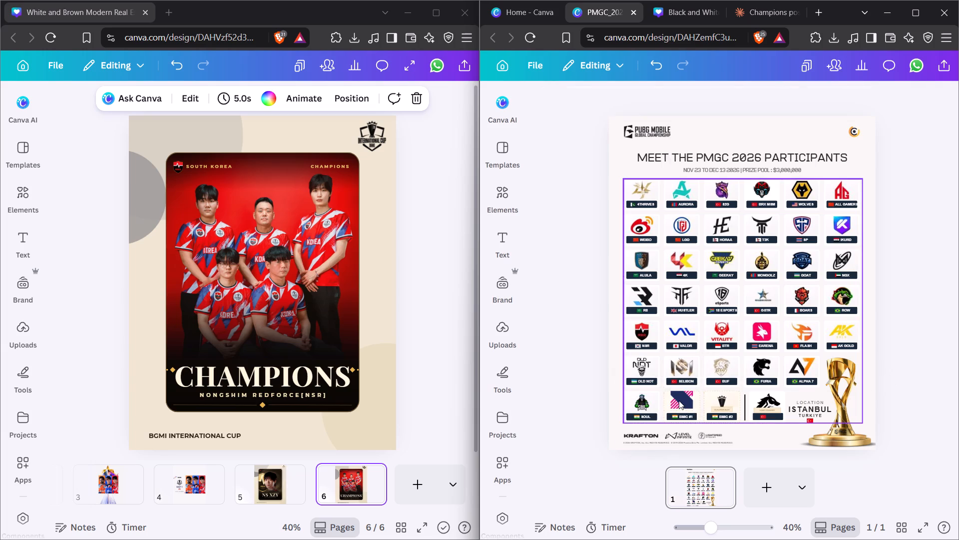
{"action": "left_click", "coordinate": [680, 401]}
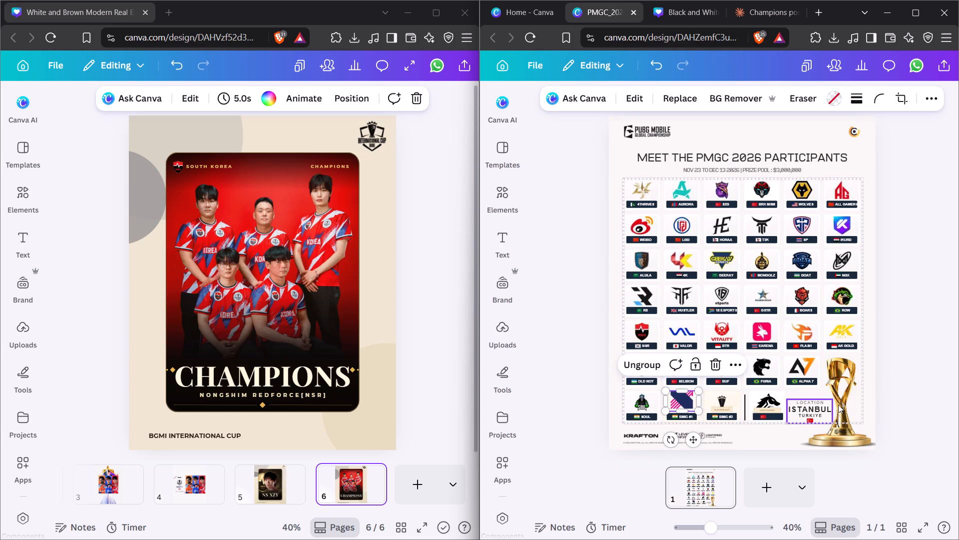
{"action": "left_click", "coordinate": [916, 326]}
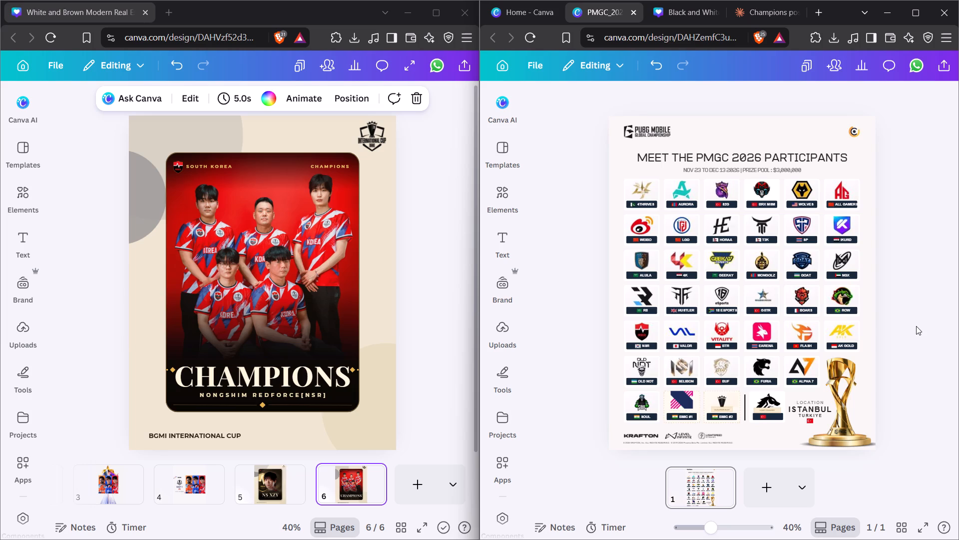
{"action": "left_click", "coordinate": [920, 412]}
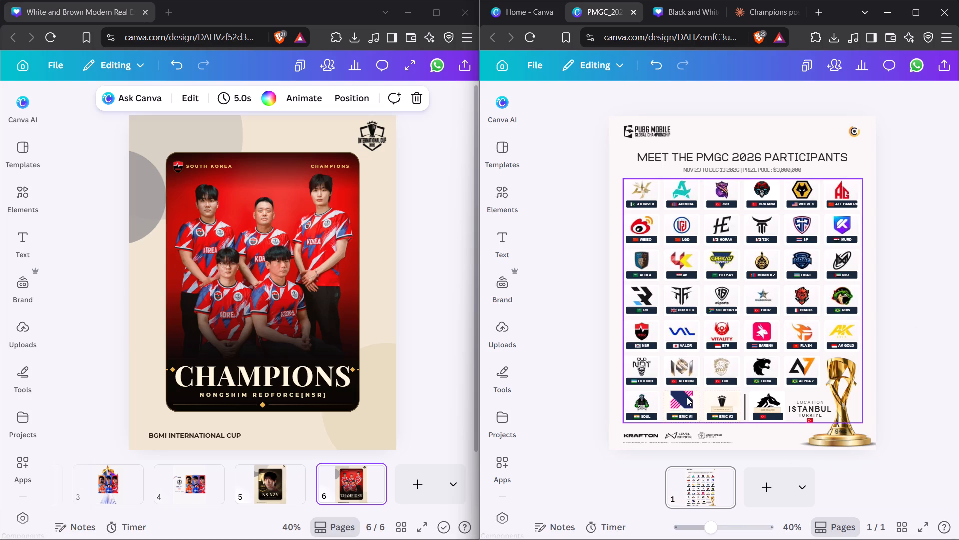
{"action": "left_click", "coordinate": [685, 398]}
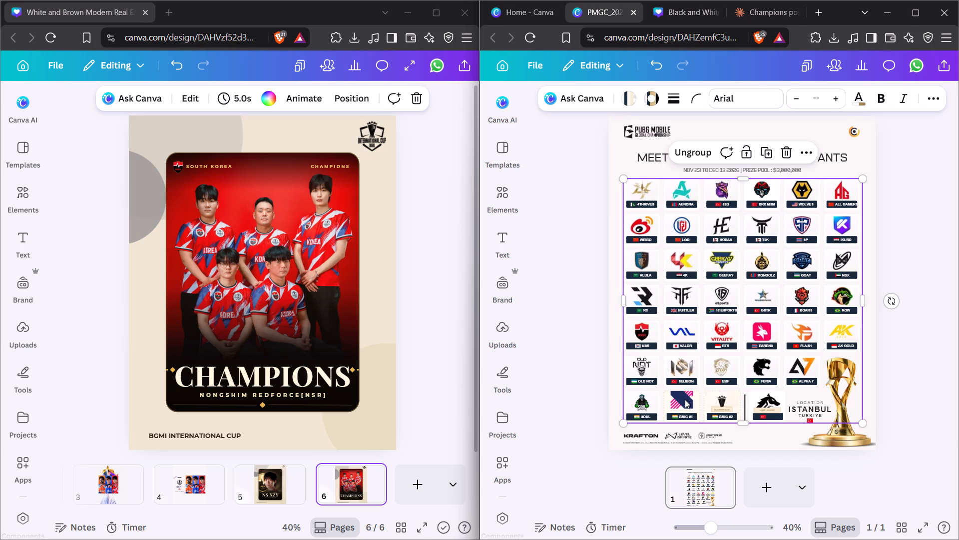
{"action": "left_click", "coordinate": [685, 401]}
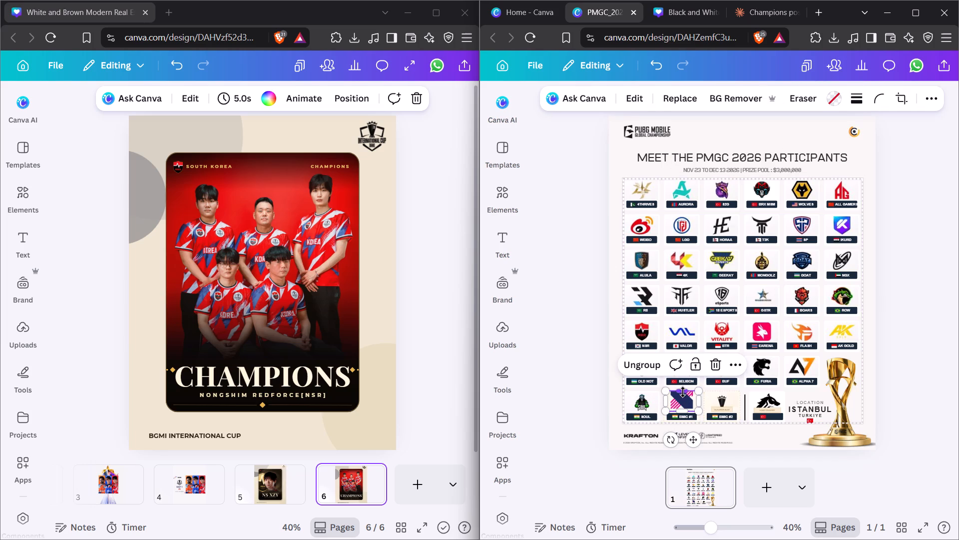
{"action": "left_click_drag", "start_coordinate": [683, 391], "coordinate": [686, 377]}
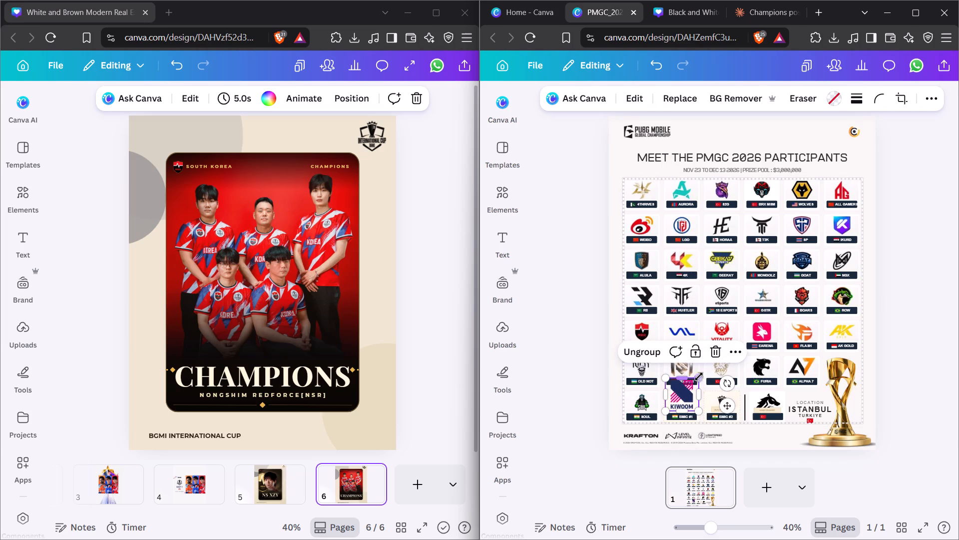
{"action": "left_click_drag", "start_coordinate": [700, 379], "coordinate": [696, 392]}
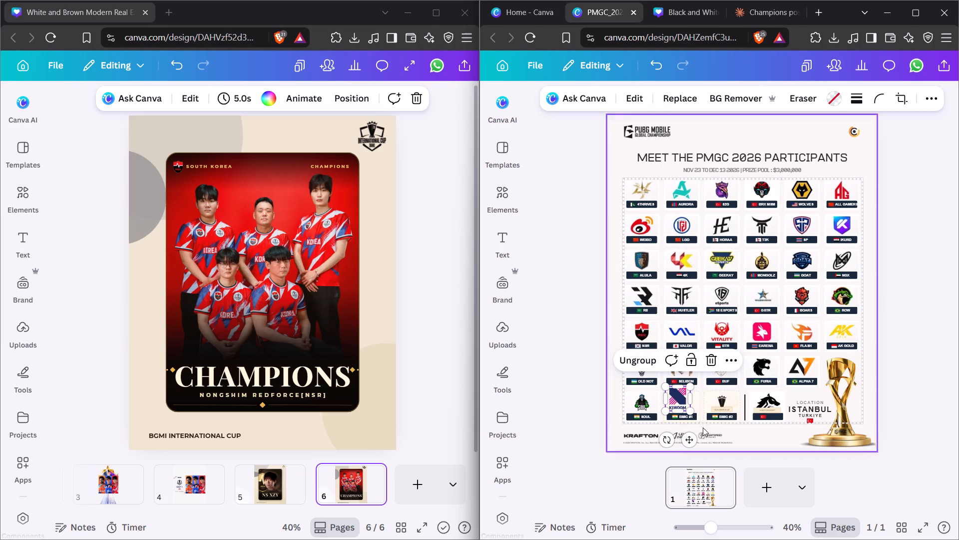
Nudge the Kiwoom logo right and down within the BMIC #1 slot.
{"action": "key", "text": "Right"}
{"action": "key", "text": "Right"}
{"action": "key", "text": "Right"}
{"action": "key", "text": "Right"}
{"action": "key", "text": "Right"}
{"action": "key", "text": "Right"}
{"action": "key", "text": "Right"}
{"action": "key", "text": "Right"}
{"action": "key", "text": "Right"}
{"action": "key", "text": "Right"}
{"action": "key", "text": "Right"}
{"action": "key", "text": "Right"}
{"action": "key", "text": "Right"}
{"action": "key", "text": "Down"}
{"action": "key", "text": "Down"}
{"action": "key", "text": "Down"}
{"action": "key", "text": "Down"}
{"action": "key", "text": "Down"}
{"action": "key", "text": "Down"}
{"action": "key", "text": "Down"}
{"action": "key", "text": "Down"}
{"action": "key", "text": "Down"}
{"action": "key", "text": "Down"}
{"action": "key", "text": "Down"}
{"action": "key", "text": "Down"}
{"action": "key", "text": "Down"}
{"action": "key", "text": "Down"}
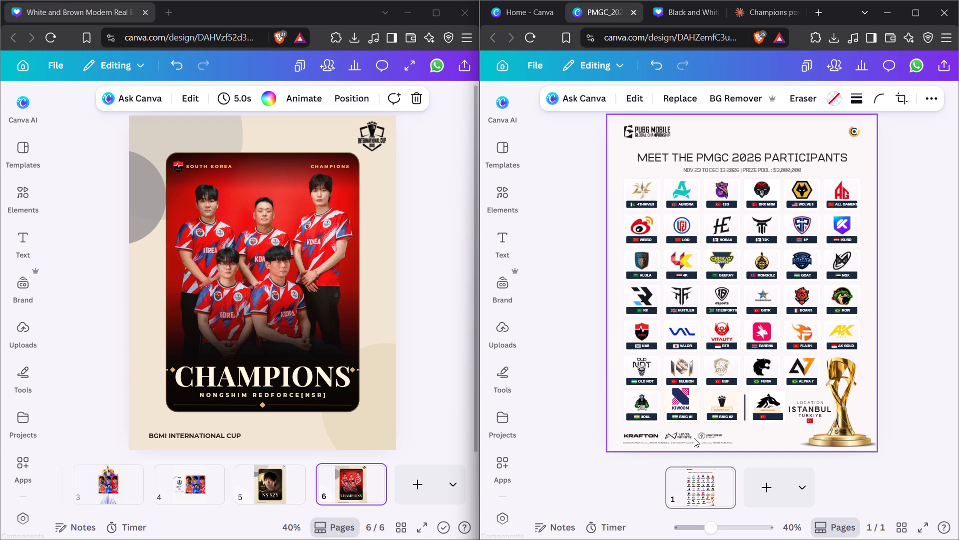
{"action": "key", "text": "Right"}
{"action": "key", "text": "Right"}
{"action": "key", "text": "Right"}
{"action": "key", "text": "Right"}
{"action": "key", "text": "Right"}
{"action": "key", "text": "Right"}
{"action": "key", "text": "Right"}
{"action": "key", "text": "Right"}
{"action": "key", "text": "Right"}
{"action": "key", "text": "Right"}
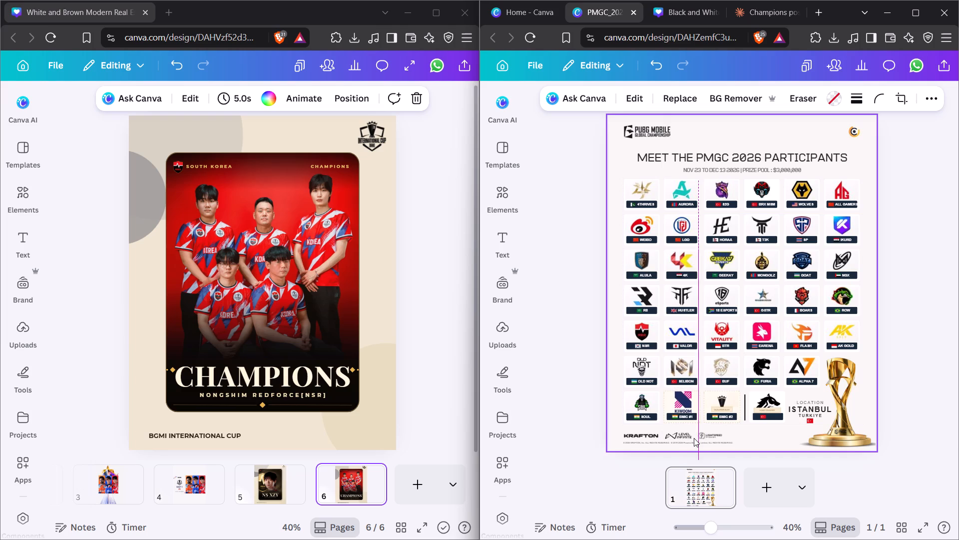
Scale the Kiwoom logo down slightly more so it fits inside the BMIC #1 card.
{"action": "left_click_drag", "start_coordinate": [695, 390], "coordinate": [693, 394]}
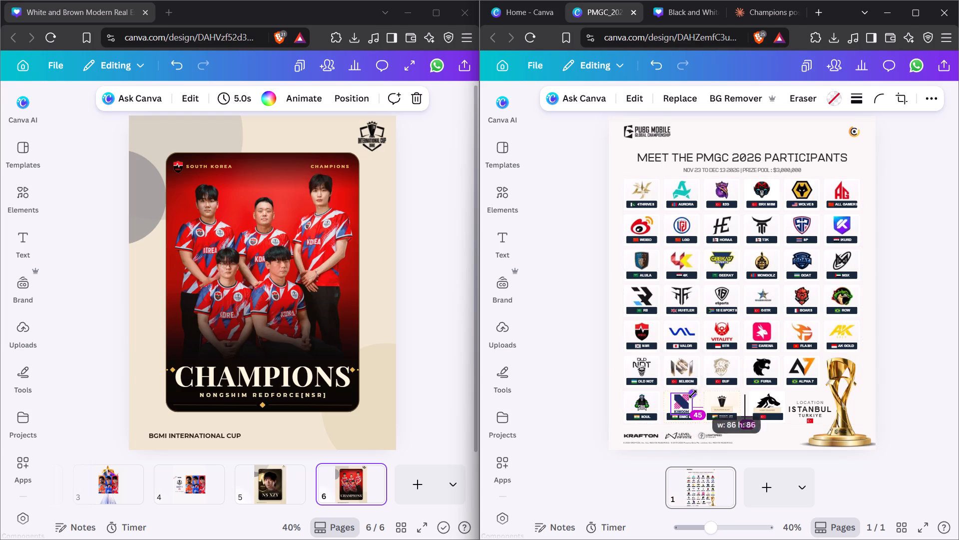
{"action": "left_click_drag", "start_coordinate": [693, 394], "coordinate": [692, 397]}
{"action": "left_click", "coordinate": [918, 431]}
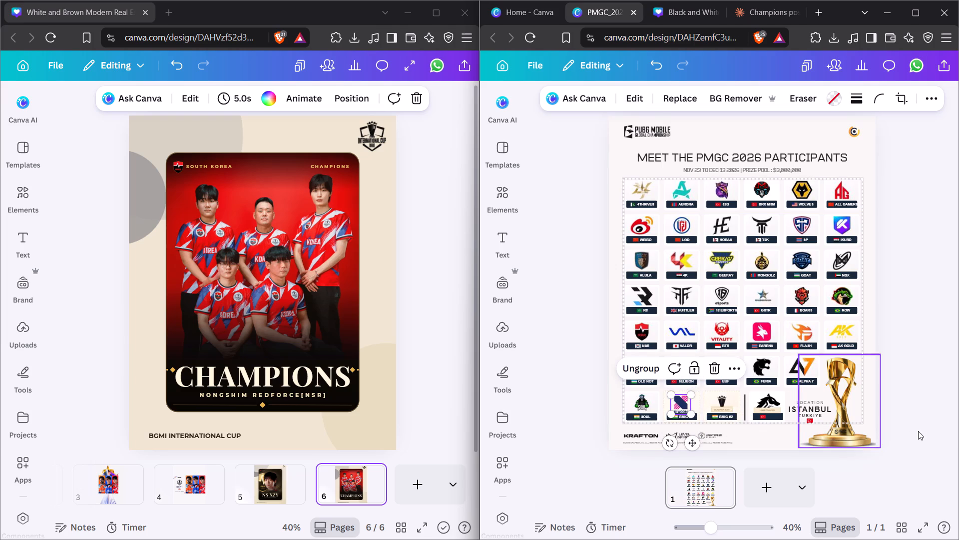
Nudge the Kiwoom logo up and slightly right to centre it above the BMIC #1 label.
{"action": "left_click", "coordinate": [681, 403]}
{"action": "left_click", "coordinate": [680, 401]}
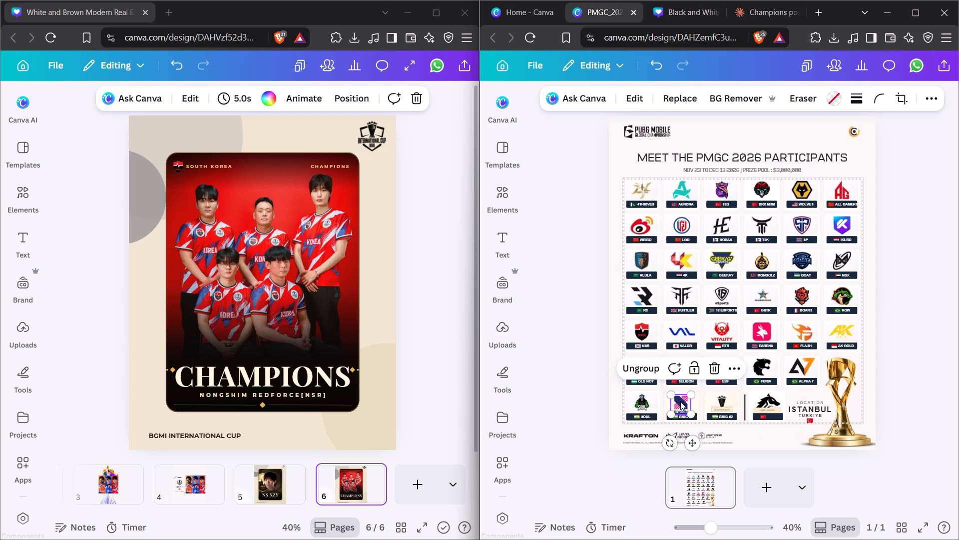
{"action": "key", "text": "Up"}
{"action": "key", "text": "Up"}
{"action": "key", "text": "Up"}
{"action": "key", "text": "Up"}
{"action": "key", "text": "Up"}
{"action": "key", "text": "Up"}
{"action": "key", "text": "Up"}
{"action": "key", "text": "Up"}
{"action": "key", "text": "Up"}
{"action": "key", "text": "Up"}
{"action": "key", "text": "Up"}
{"action": "key", "text": "Right"}
{"action": "key", "text": "Right"}
{"action": "key", "text": "Right"}
{"action": "key", "text": "Right"}
{"action": "key", "text": "Right"}
{"action": "key", "text": "Right"}
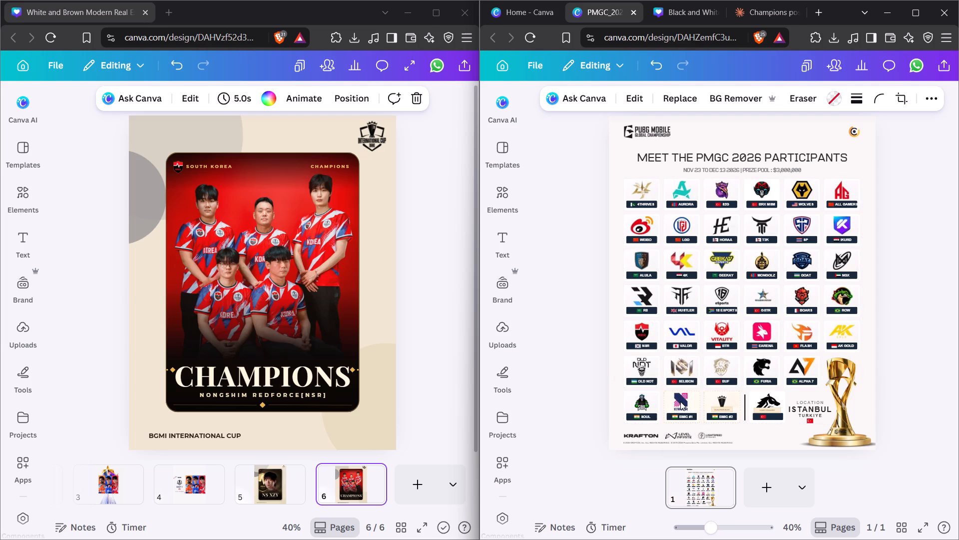
{"action": "key", "text": "Down"}
{"action": "key", "text": "Down"}
{"action": "key", "text": "Left"}
{"action": "key", "text": "Left"}
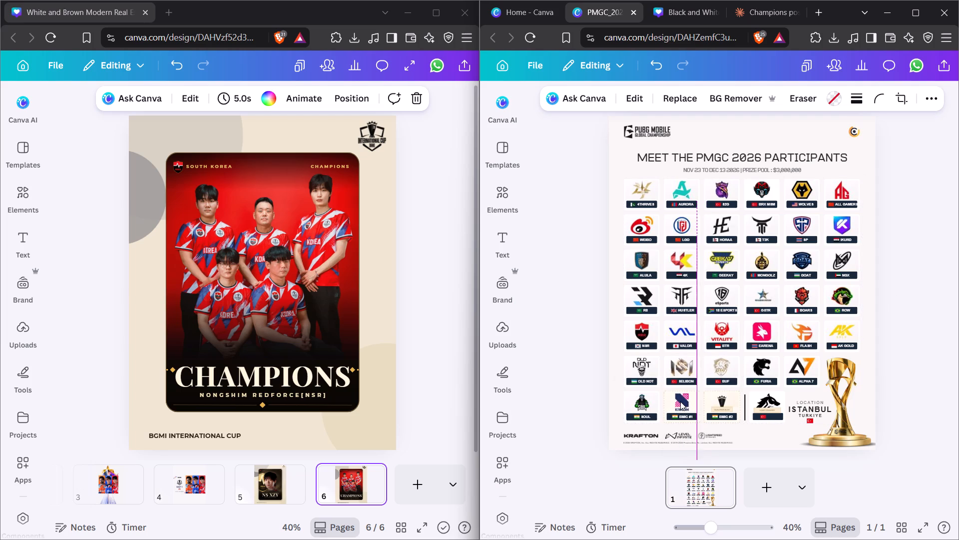
{"action": "key", "text": "Right"}
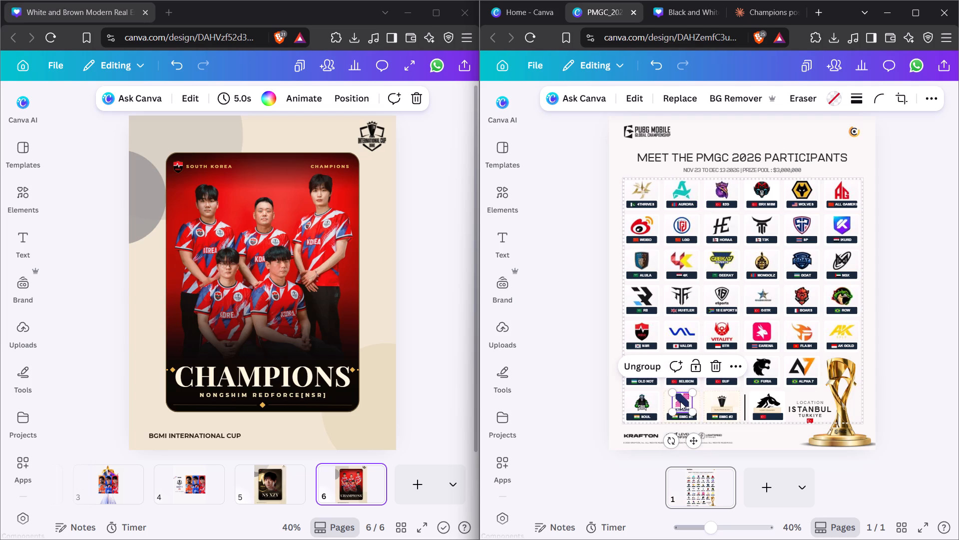
{"action": "key", "text": "Down"}
{"action": "left_click", "coordinate": [903, 480]}
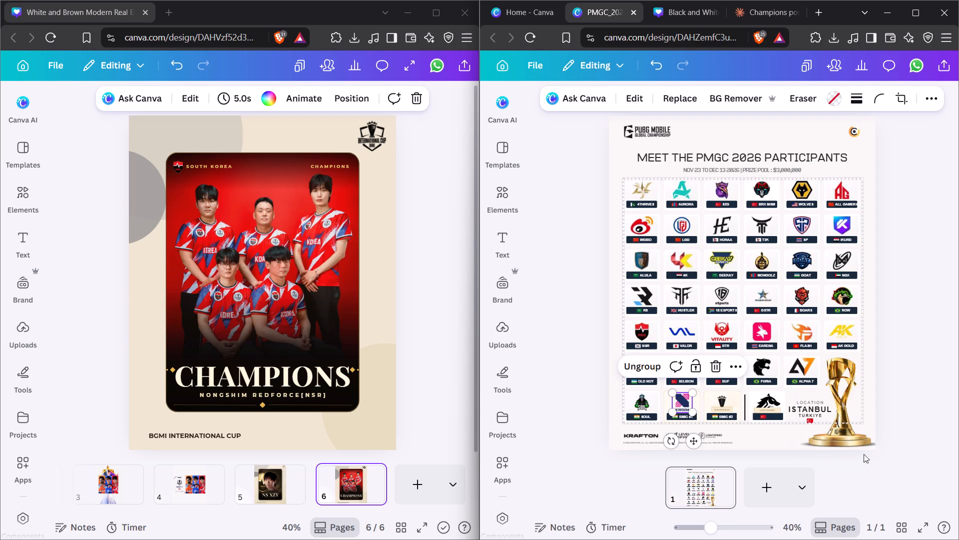
Change the BMIC #1 card's border to the design's pale off-white, applying it to all matching colours on the page.
{"action": "left_click", "coordinate": [667, 405]}
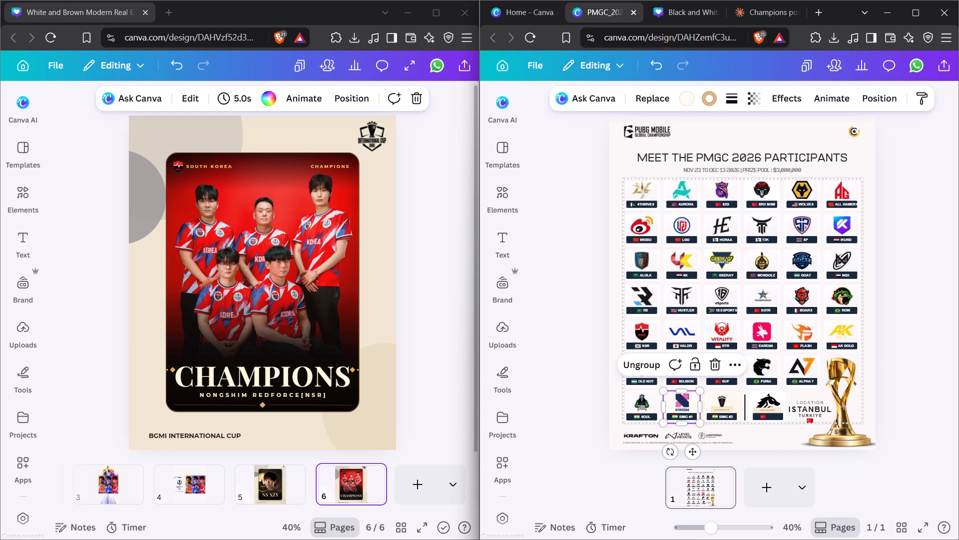
{"action": "left_click", "coordinate": [715, 95]}
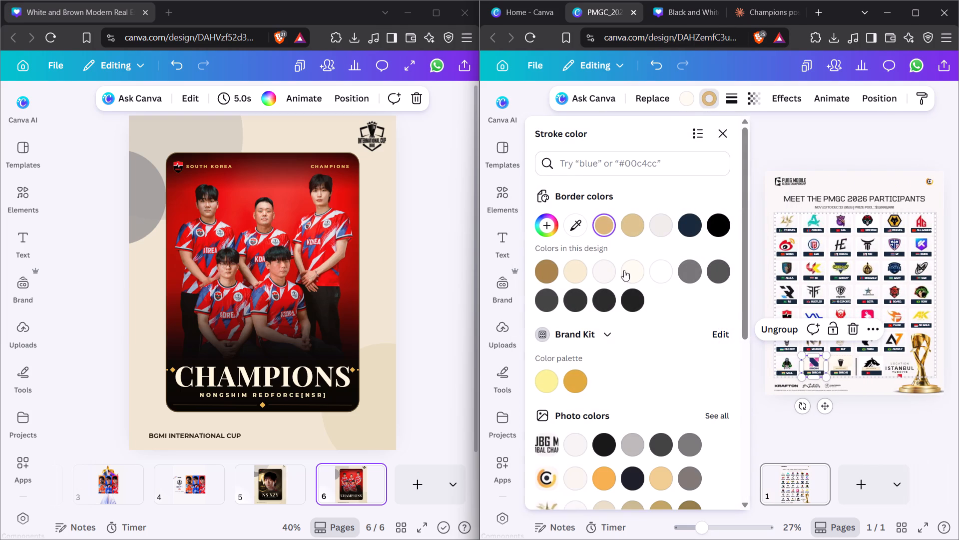
{"action": "left_click", "coordinate": [608, 268]}
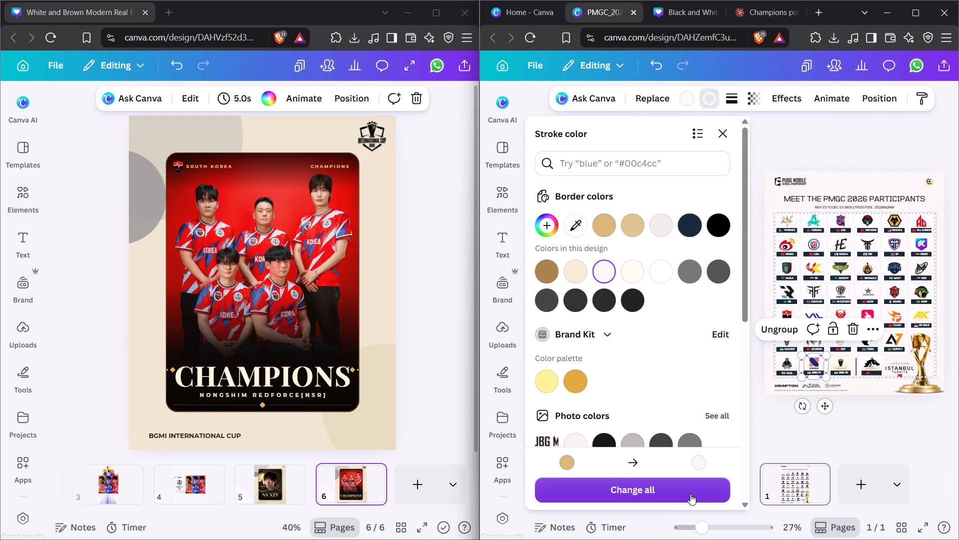
{"action": "left_click", "coordinate": [693, 490]}
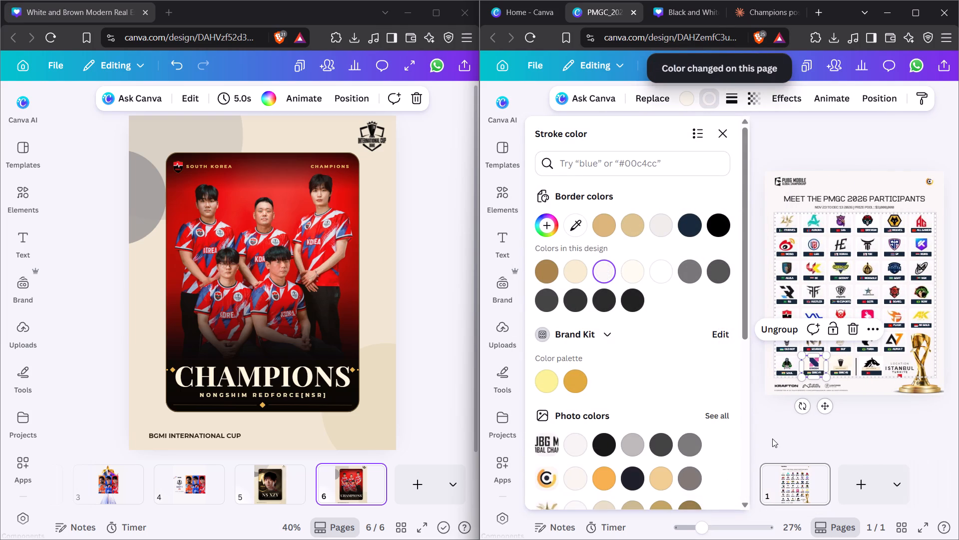
{"action": "left_click", "coordinate": [770, 438]}
{"action": "left_click", "coordinate": [583, 423]}
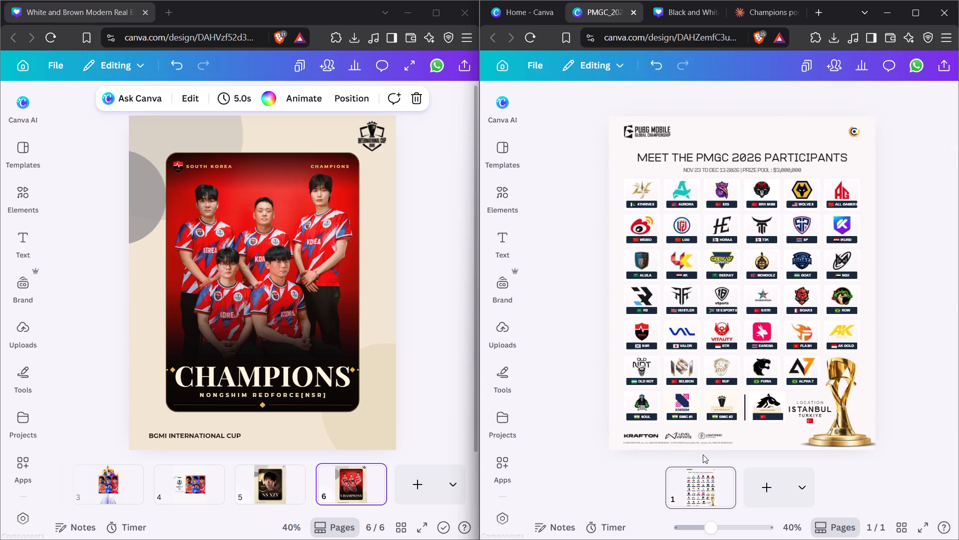
Change the BMIC #1 card's fill to default solid white, applying it to all matching colours on the page.
{"action": "left_click", "coordinate": [669, 400]}
{"action": "left_click", "coordinate": [669, 400]}
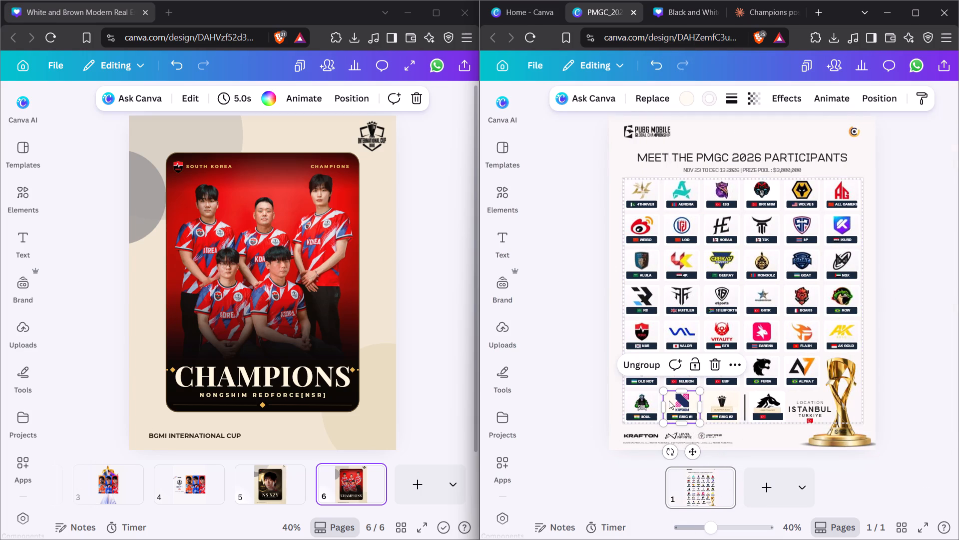
{"action": "left_click", "coordinate": [685, 99]}
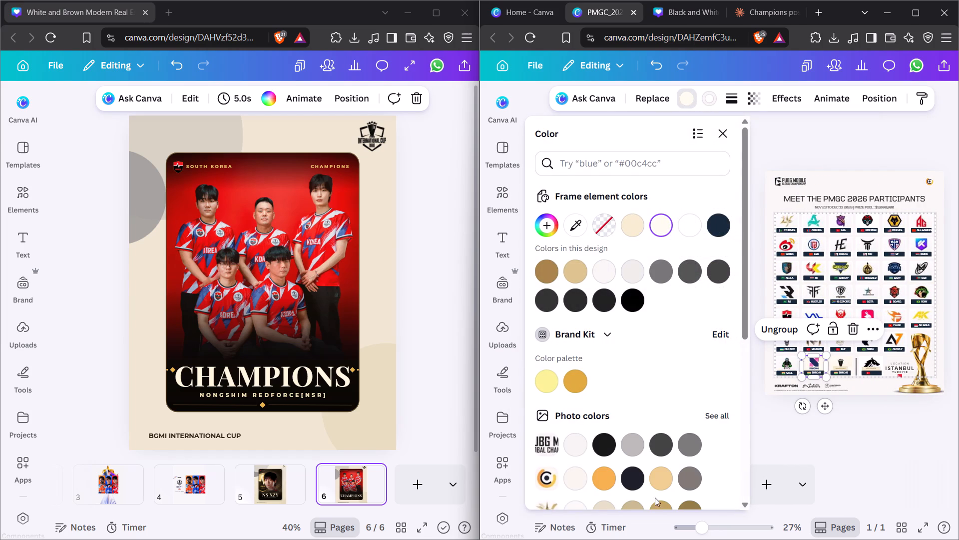
{"action": "scroll", "coordinate": [616, 462], "scroll_direction": "down", "scroll_amount": 3}
{"action": "left_click", "coordinate": [719, 393]}
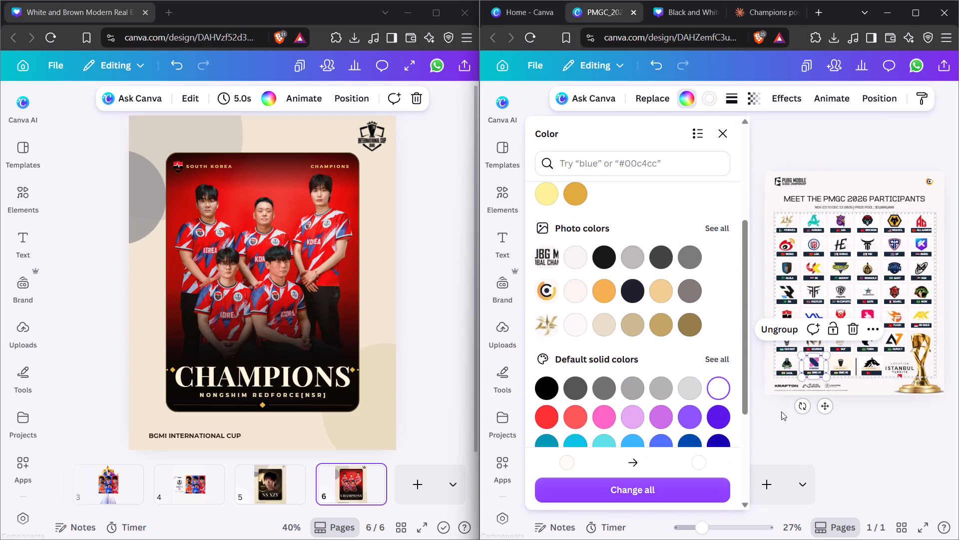
{"action": "left_click", "coordinate": [696, 489]}
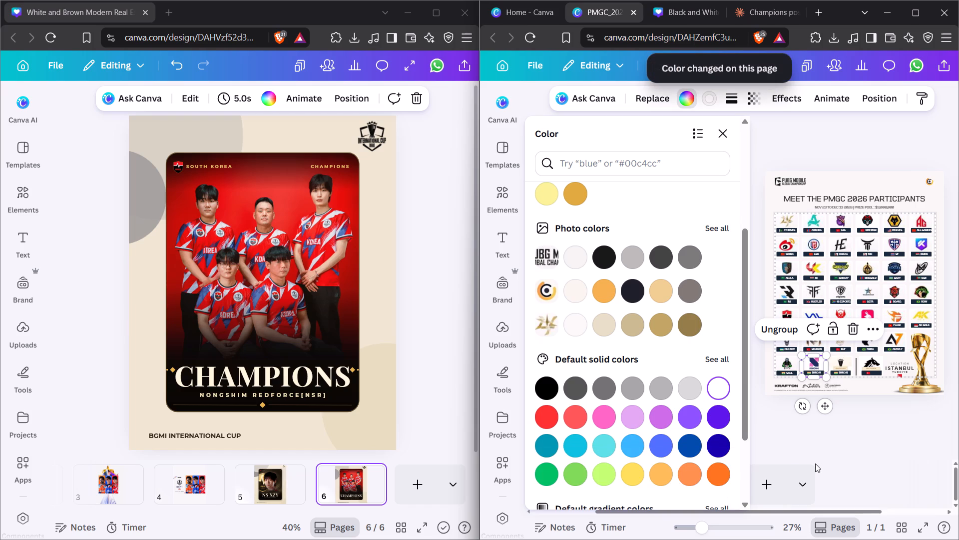
{"action": "left_click", "coordinate": [844, 452]}
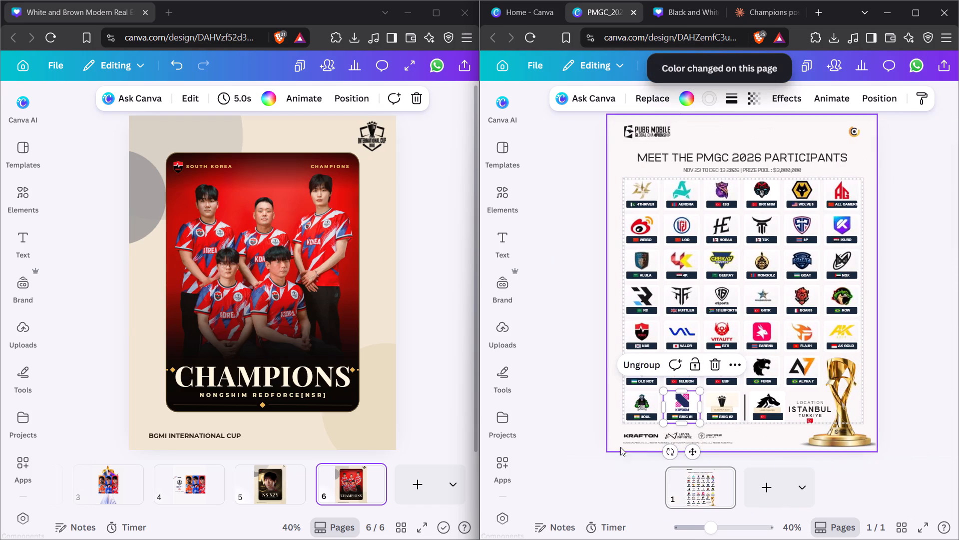
Delete the trophy image and the banner beneath it from the BMIC #2 card.
{"action": "left_click", "coordinate": [600, 387]}
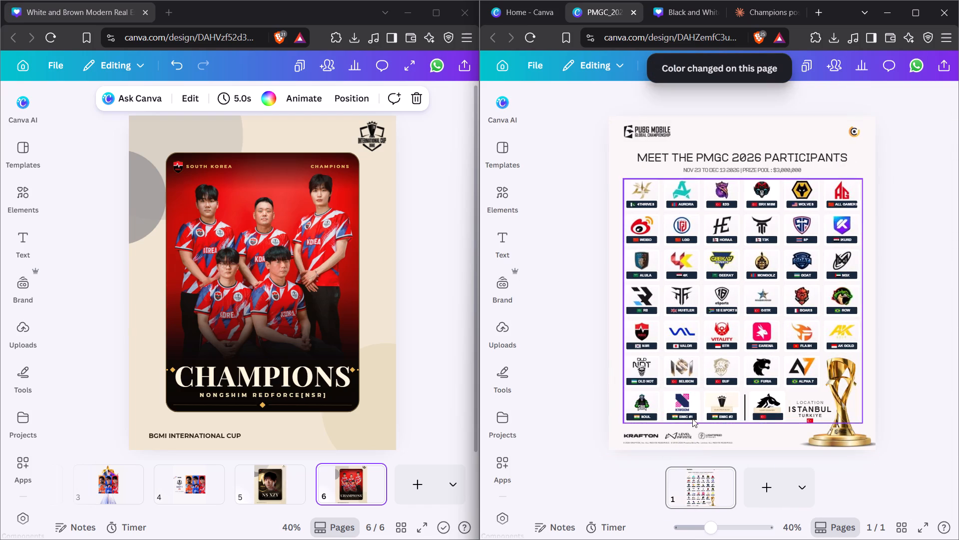
{"action": "left_click", "coordinate": [723, 399]}
{"action": "left_click", "coordinate": [723, 400]}
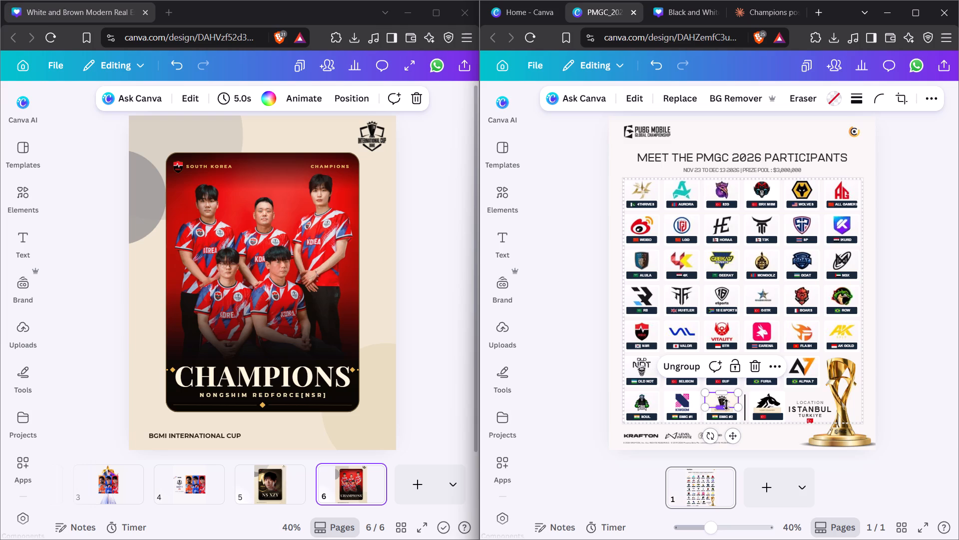
{"action": "key", "text": "Delete"}
{"action": "key", "text": "Delete"}
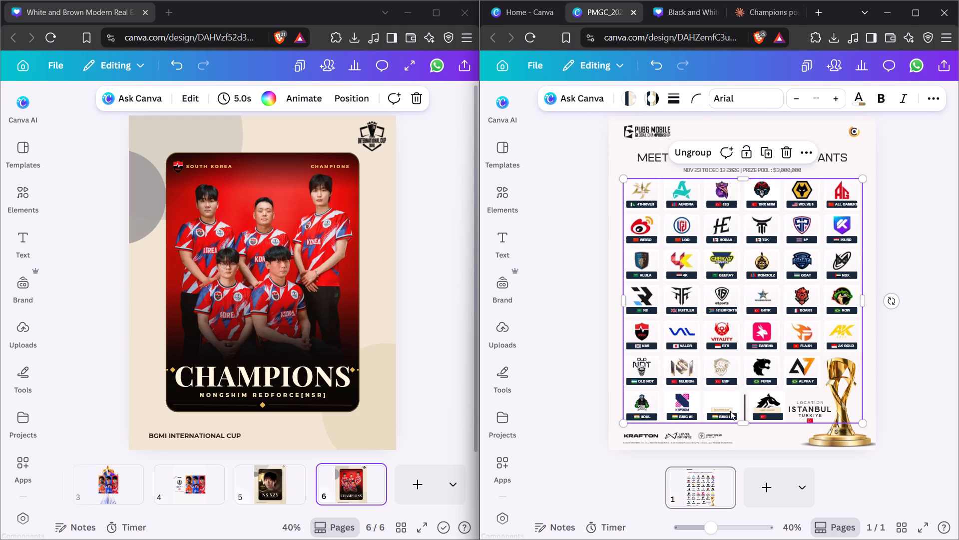
{"action": "left_click", "coordinate": [728, 409]}
{"action": "key", "text": "Delete"}
Duplicate the Kiwoom logo from the BMIC #1 card for the BMIC #2 card.
{"action": "left_click", "coordinate": [681, 404]}
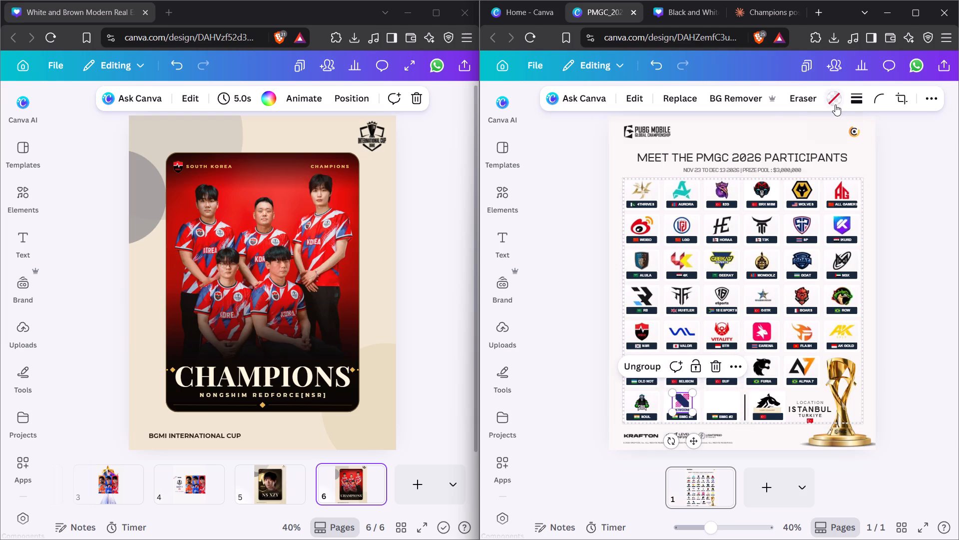
{"action": "left_click", "coordinate": [727, 369]}
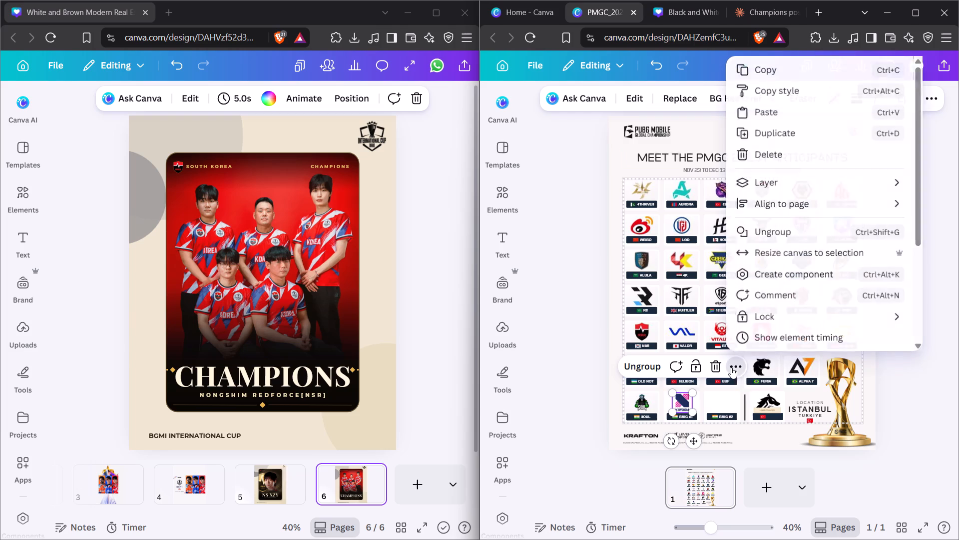
{"action": "left_click", "coordinate": [796, 128]}
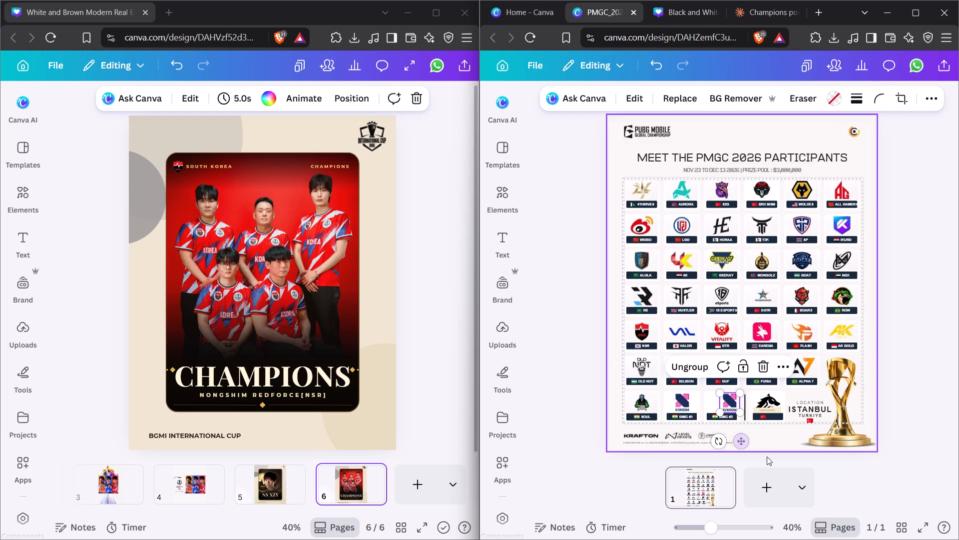
Nudge the duplicated Kiwoom logo horizontally until it is centred above the BMIC #2 label.
{"action": "key", "text": "Left"}
{"action": "key", "text": "Left"}
{"action": "key", "text": "Left"}
{"action": "key", "text": "Left"}
{"action": "key", "text": "Left"}
{"action": "key", "text": "Left"}
{"action": "key", "text": "Left"}
{"action": "key", "text": "Left"}
{"action": "key", "text": "Left"}
{"action": "key", "text": "Left"}
{"action": "key", "text": "Left"}
{"action": "key", "text": "Left"}
{"action": "key", "text": "Left"}
{"action": "key", "text": "Left"}
{"action": "key", "text": "Left"}
{"action": "key", "text": "Left"}
{"action": "key", "text": "Left"}
{"action": "key", "text": "Left"}
{"action": "key", "text": "Left"}
{"action": "key", "text": "Left"}
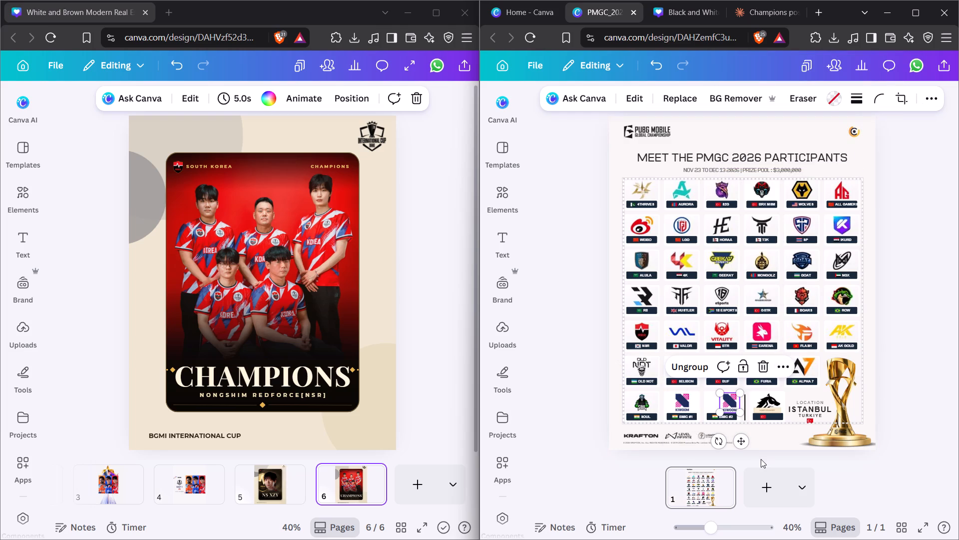
{"action": "left_click", "coordinate": [916, 450]}
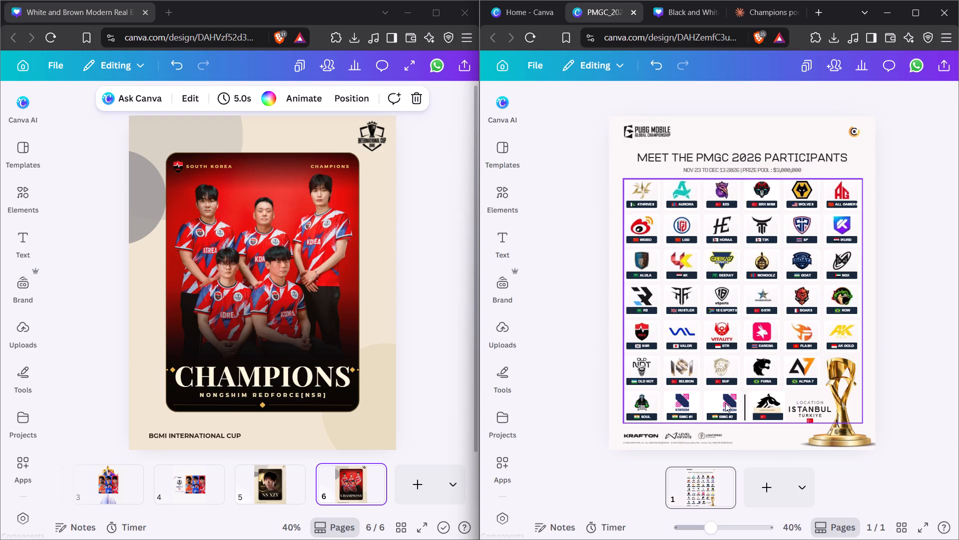
{"action": "left_click", "coordinate": [725, 403]}
{"action": "left_click", "coordinate": [725, 403]}
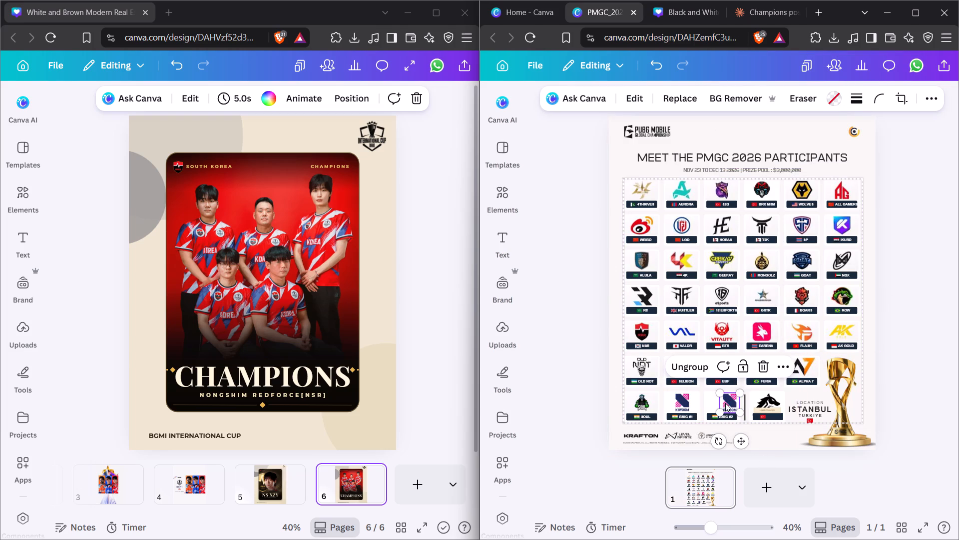
{"action": "key", "text": "Left"}
{"action": "key", "text": "Left"}
{"action": "key", "text": "Left"}
{"action": "key", "text": "Left"}
{"action": "key", "text": "Left"}
{"action": "key", "text": "Left"}
{"action": "key", "text": "Left"}
{"action": "key", "text": "Left"}
{"action": "key", "text": "Left"}
{"action": "key", "text": "Left"}
{"action": "key", "text": "Left"}
{"action": "key", "text": "Left"}
{"action": "key", "text": "Left"}
{"action": "key", "text": "Left"}
{"action": "key", "text": "Left"}
{"action": "key", "text": "Left"}
{"action": "key", "text": "Left"}
{"action": "key", "text": "Left"}
{"action": "key", "text": "Left"}
{"action": "key", "text": "Left"}
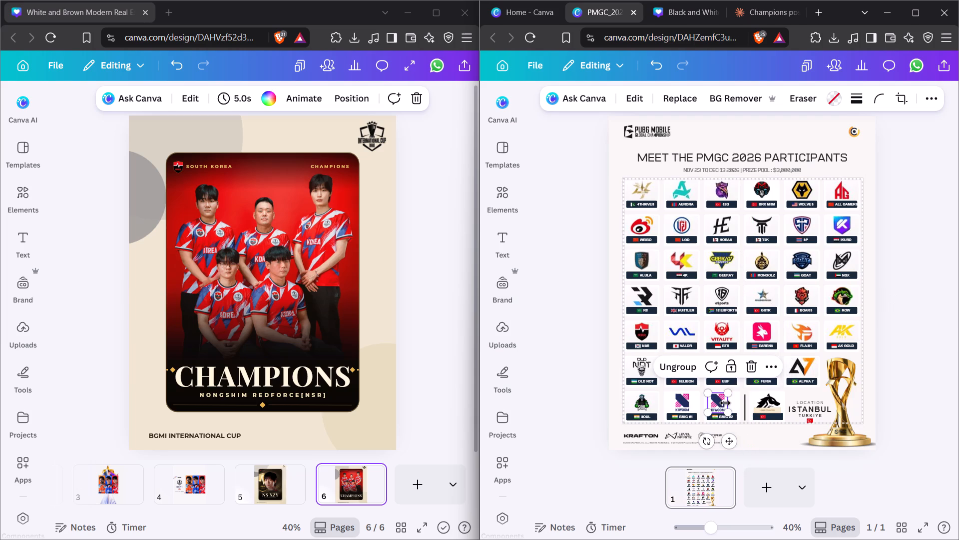
{"action": "key", "text": "Right"}
{"action": "key", "text": "Right"}
{"action": "key", "text": "Right"}
{"action": "key", "text": "Right"}
{"action": "key", "text": "Right"}
{"action": "key", "text": "Right"}
{"action": "key", "text": "Right"}
{"action": "key", "text": "Right"}
{"action": "key", "text": "Right"}
{"action": "key", "text": "Right"}
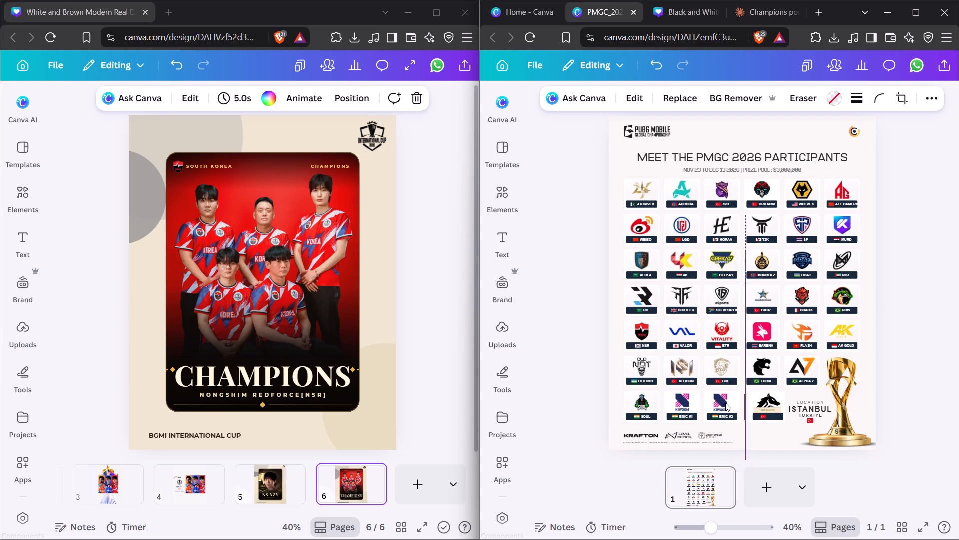
{"action": "key", "text": "Right"}
{"action": "key", "text": "Right"}
{"action": "key", "text": "Right"}
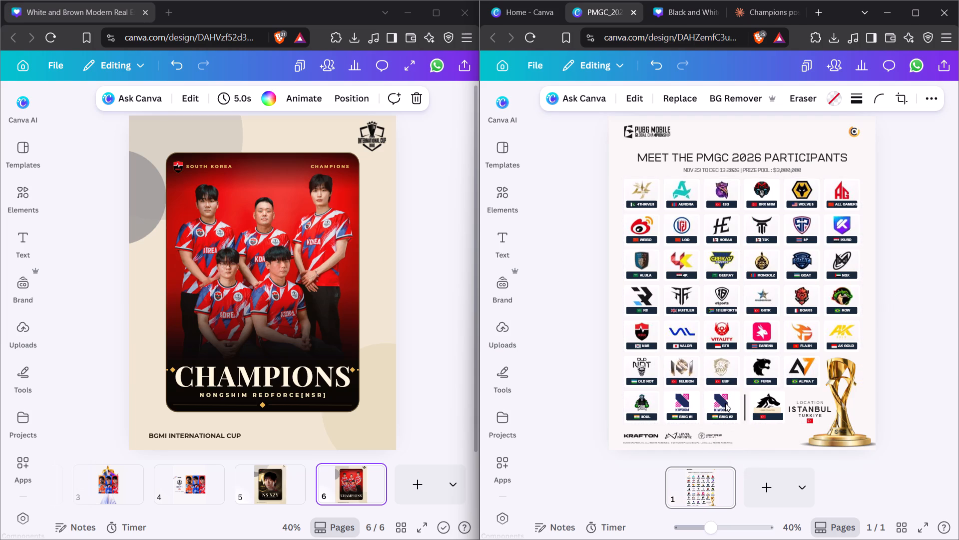
{"action": "key", "text": "Right"}
{"action": "key", "text": "Right"}
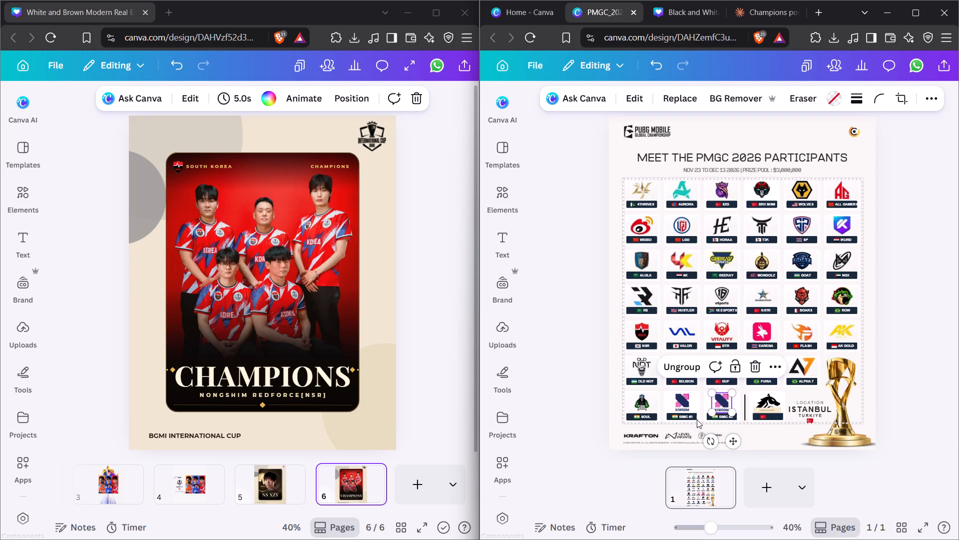
Replace the Indian flag on the BMIC #1 label with the recently used South Korean flag.
{"action": "left_click", "coordinate": [675, 417]}
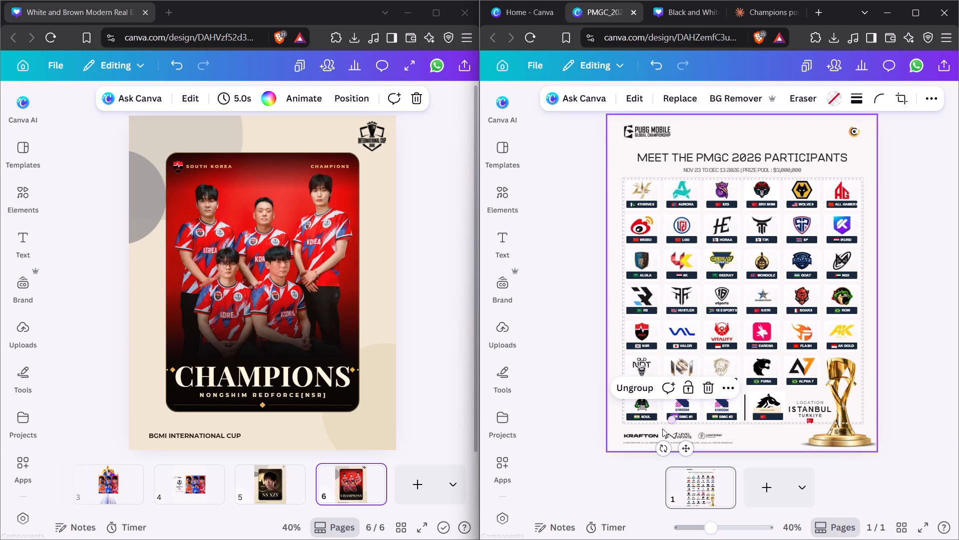
{"action": "left_click", "coordinate": [680, 97]}
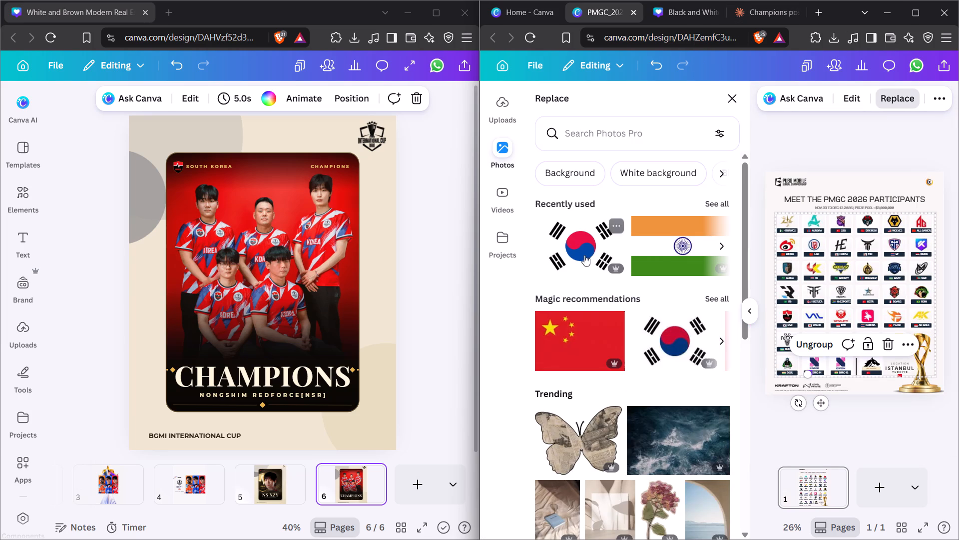
{"action": "left_click", "coordinate": [585, 256]}
{"action": "left_click", "coordinate": [563, 438]}
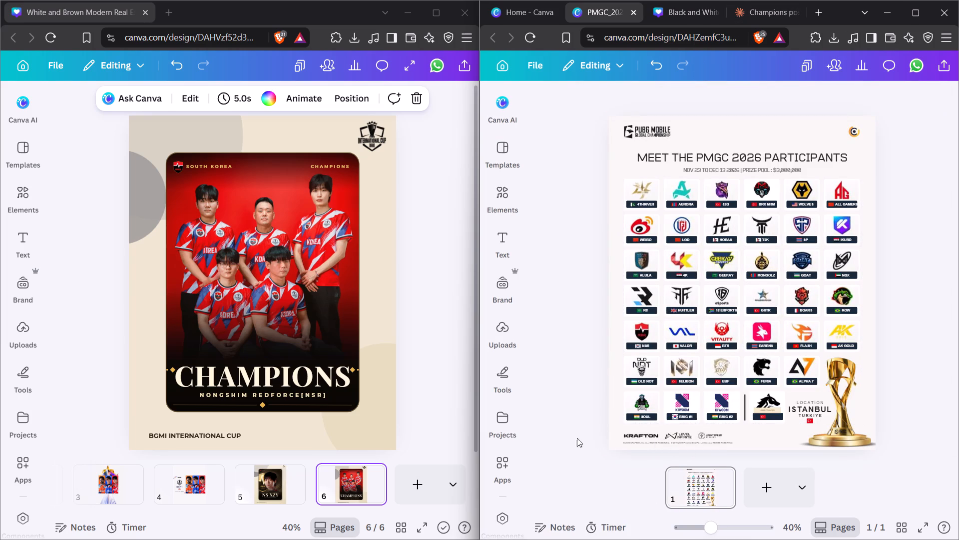
Change the BMIC #1 label text to KRX.
{"action": "left_click", "coordinate": [686, 415]}
{"action": "left_click", "coordinate": [685, 415]}
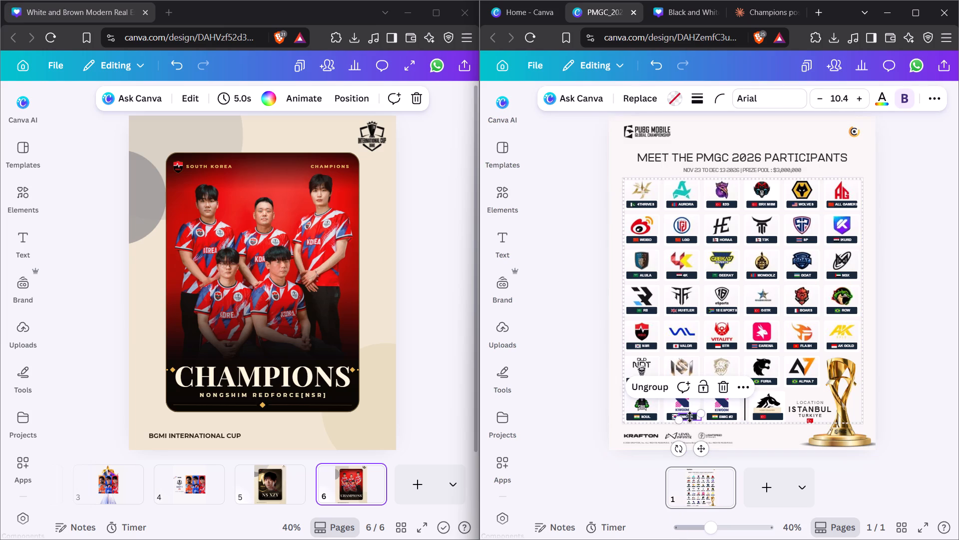
{"action": "double_click", "coordinate": [690, 415]}
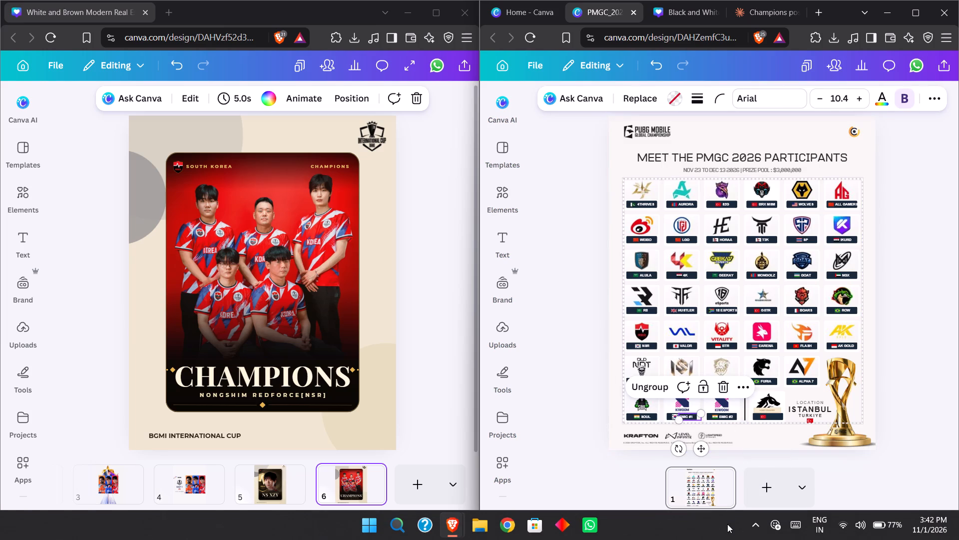
{"action": "left_click_drag", "start_coordinate": [700, 526], "coordinate": [702, 527]}
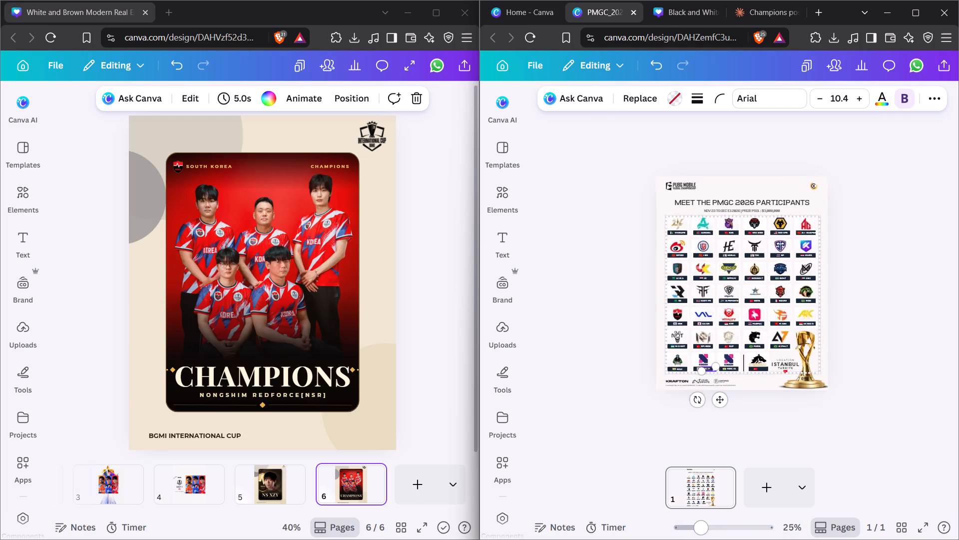
{"action": "left_click_drag", "start_coordinate": [702, 527], "coordinate": [728, 529]}
{"action": "scroll", "coordinate": [723, 371], "scroll_direction": "down", "scroll_amount": 5}
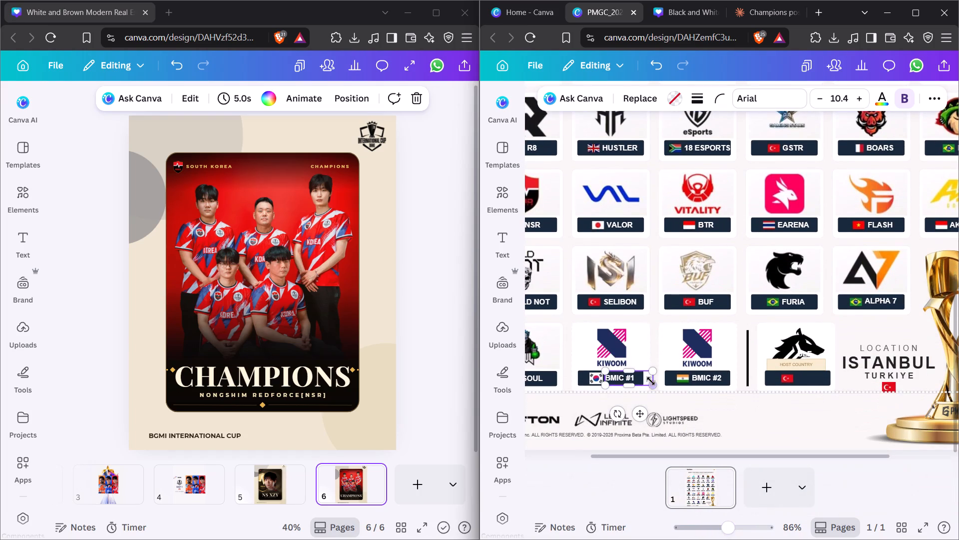
{"action": "double_click", "coordinate": [617, 376]}
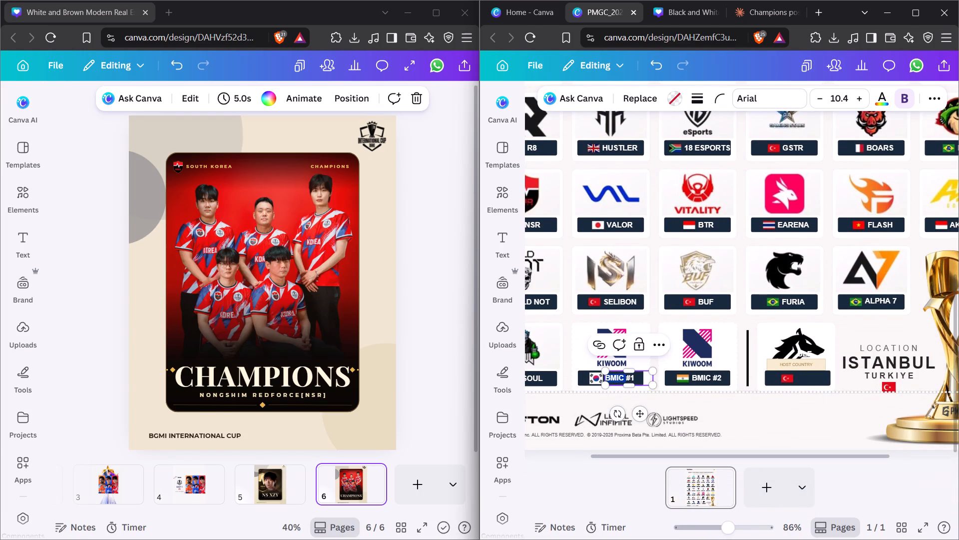
{"action": "key", "text": "ctrl+a"}
{"action": "key", "text": "k"}
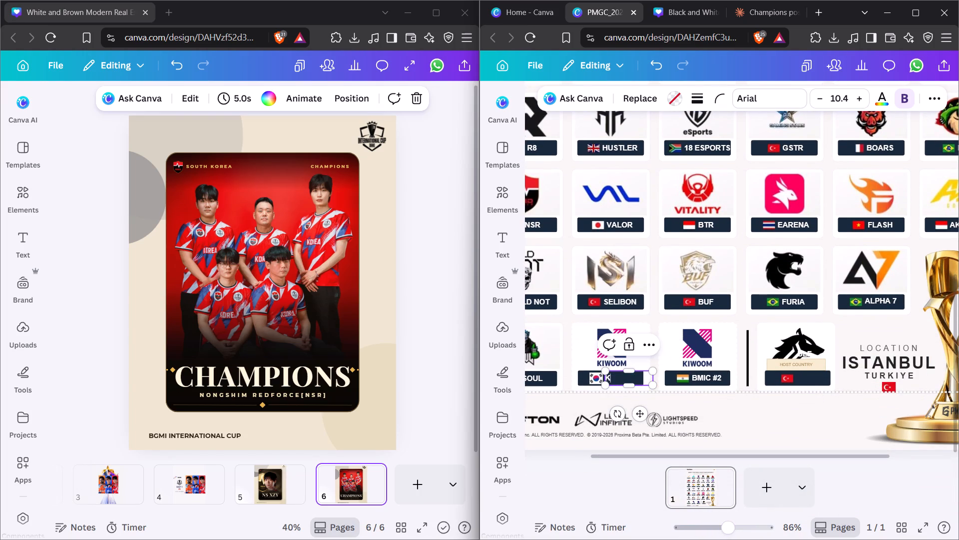
{"action": "type", "text": "XR"}
{"action": "key", "text": "BackSpace"}
{"action": "key", "text": "BackSpace"}
{"action": "type", "text": "RX"}
Change the BMIC #2 label text to DPLUS KIA.
{"action": "left_click", "coordinate": [718, 382]}
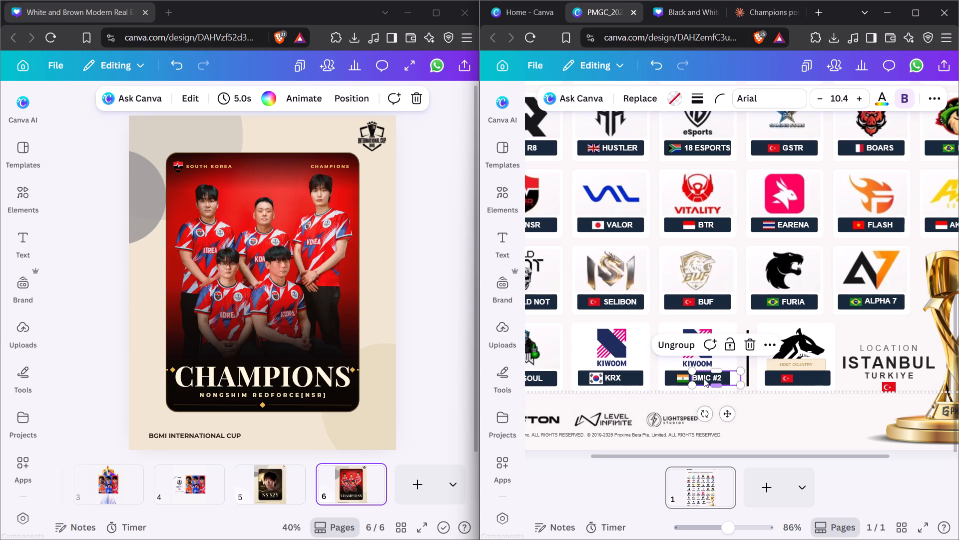
{"action": "double_click", "coordinate": [706, 375]}
{"action": "double_click", "coordinate": [706, 378]}
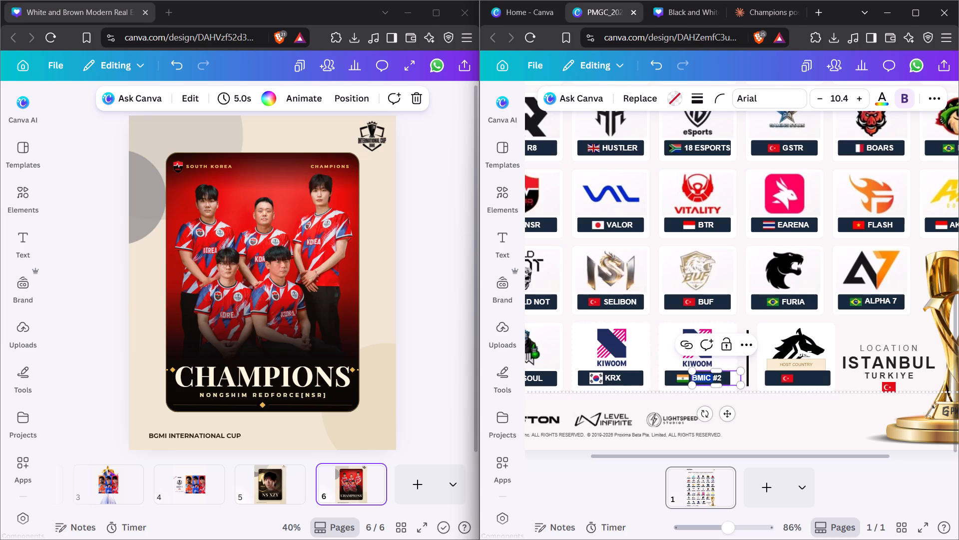
{"action": "key", "text": "ctrl+a"}
{"action": "type", "text": "DPLUS"}
{"action": "key", "text": "space"}
{"action": "type", "text": "KIS"}
{"action": "key", "text": "BackSpace"}
{"action": "key", "text": "a"}
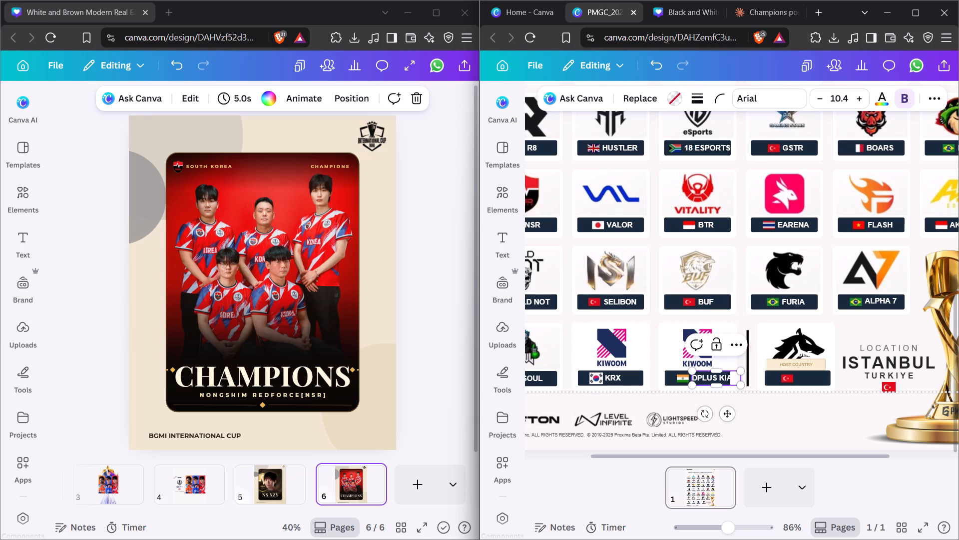
Replace the Indian flag on the DPLUS KIA label with the recently used South Korean flag.
{"action": "left_click", "coordinate": [681, 377]}
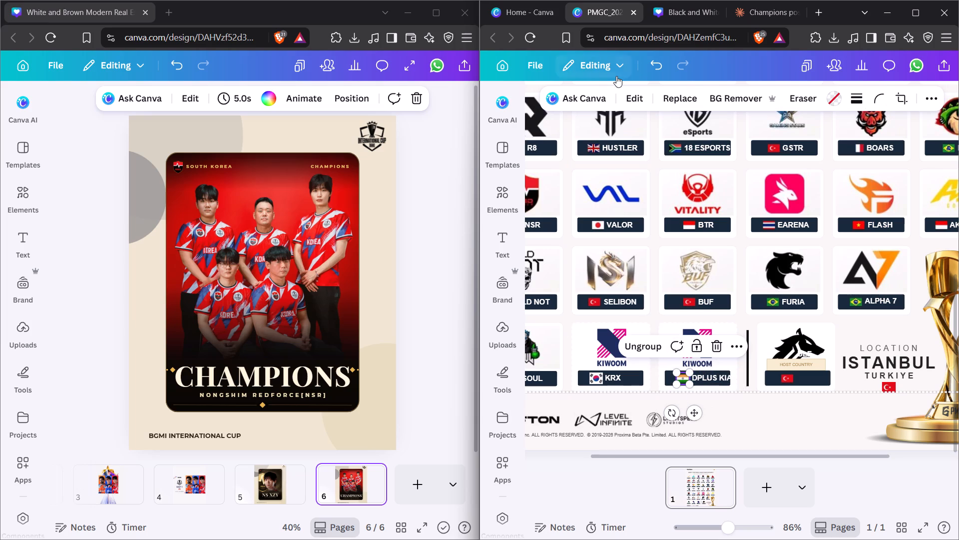
{"action": "left_click", "coordinate": [680, 99]}
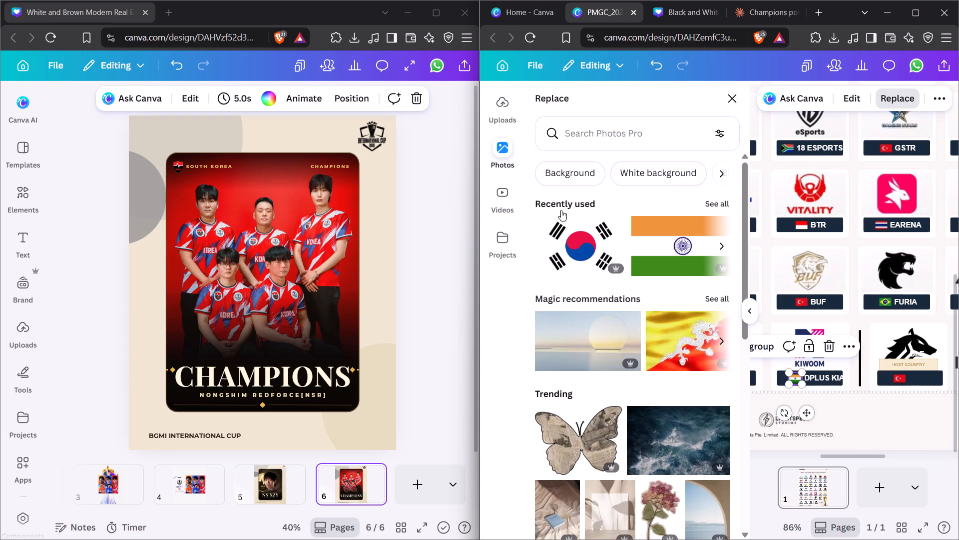
{"action": "left_click", "coordinate": [570, 246]}
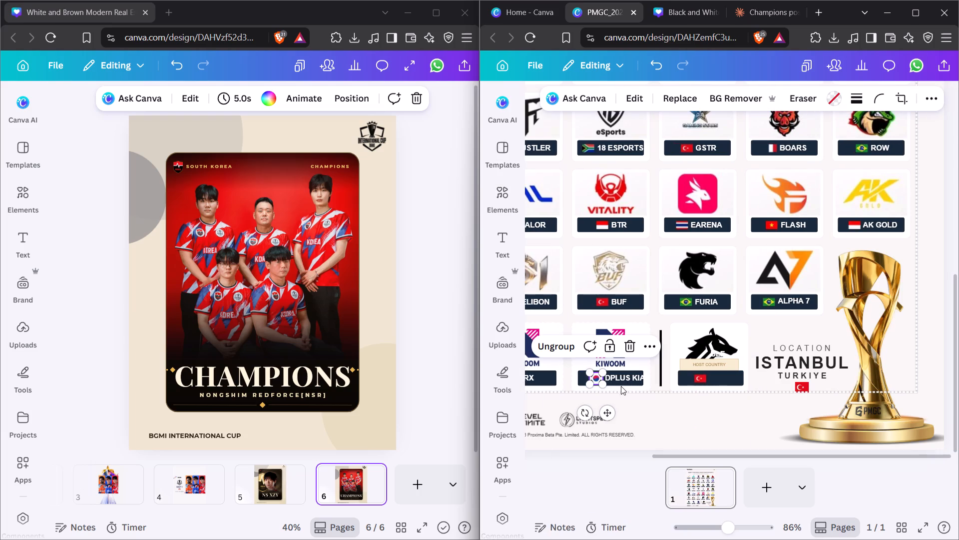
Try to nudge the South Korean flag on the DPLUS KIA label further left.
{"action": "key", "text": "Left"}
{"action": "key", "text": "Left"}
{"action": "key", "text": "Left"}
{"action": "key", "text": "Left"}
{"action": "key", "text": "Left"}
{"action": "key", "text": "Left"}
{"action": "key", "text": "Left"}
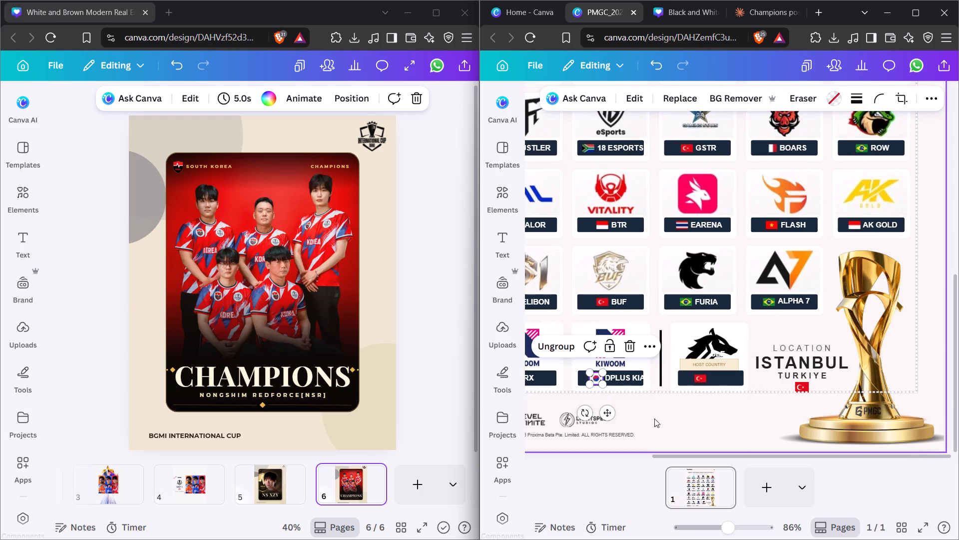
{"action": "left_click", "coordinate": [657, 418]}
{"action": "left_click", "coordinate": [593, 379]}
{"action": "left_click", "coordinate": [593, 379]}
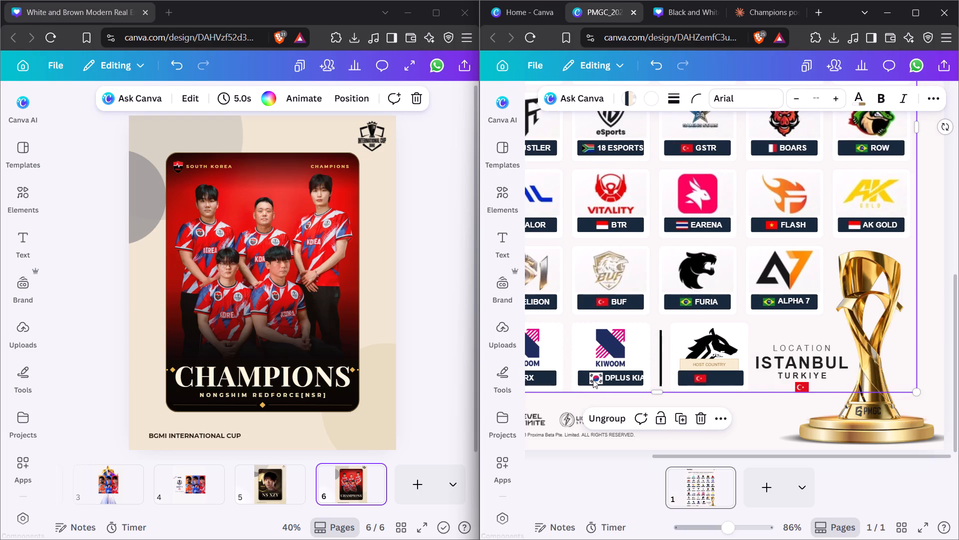
Shorten the DPLUS KIA label by removing PLUS after the D.
{"action": "double_click", "coordinate": [623, 376]}
{"action": "left_click", "coordinate": [630, 379]}
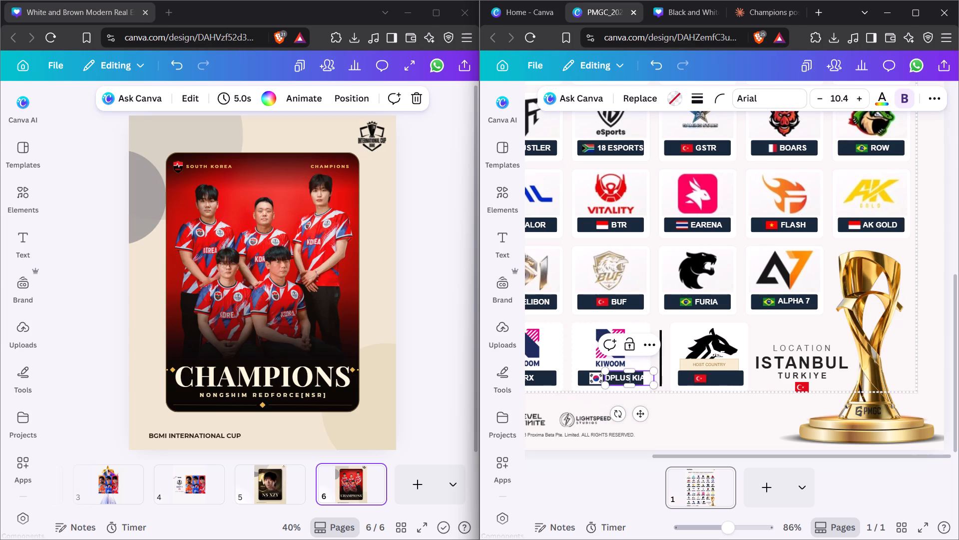
{"action": "key", "text": "BackSpace"}
{"action": "key", "text": "BackSpace"}
{"action": "key", "text": "BackSpace"}
{"action": "key", "text": "BackSpace"}
Finish editing the D KIA label under the KIWOOM logo and deselect its text.
{"action": "left_click", "coordinate": [683, 430]}
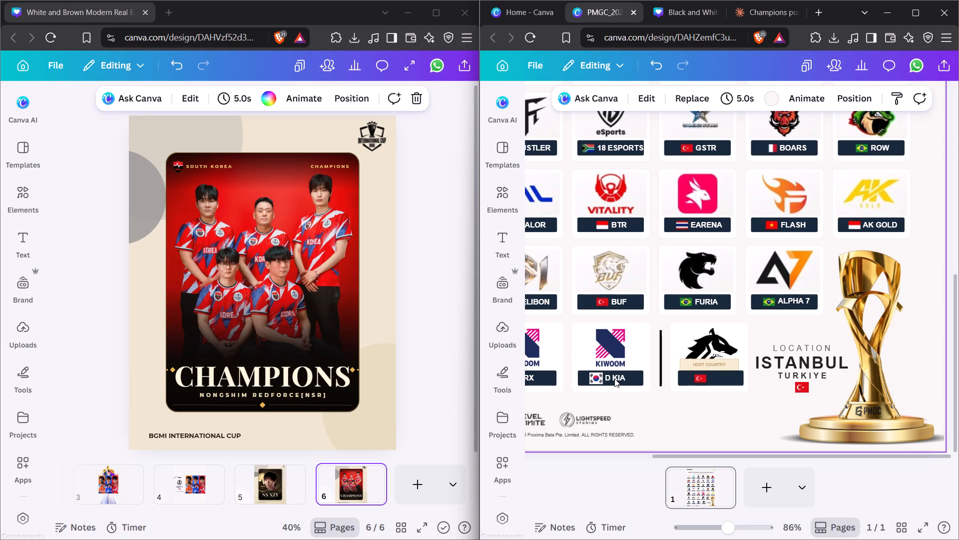
Open a new browser tab beside the champions poster and begin entering an address starting with W.
{"action": "left_click", "coordinate": [170, 9]}
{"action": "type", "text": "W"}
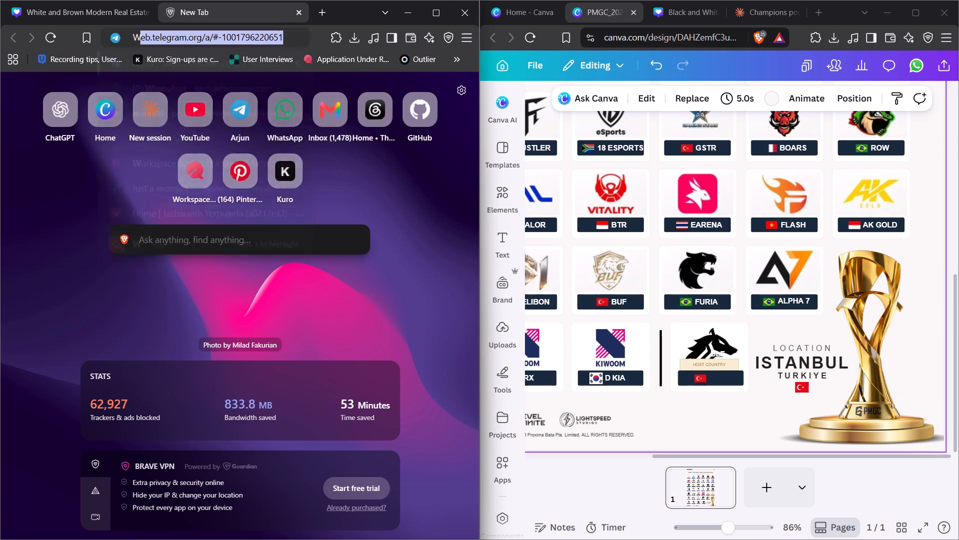
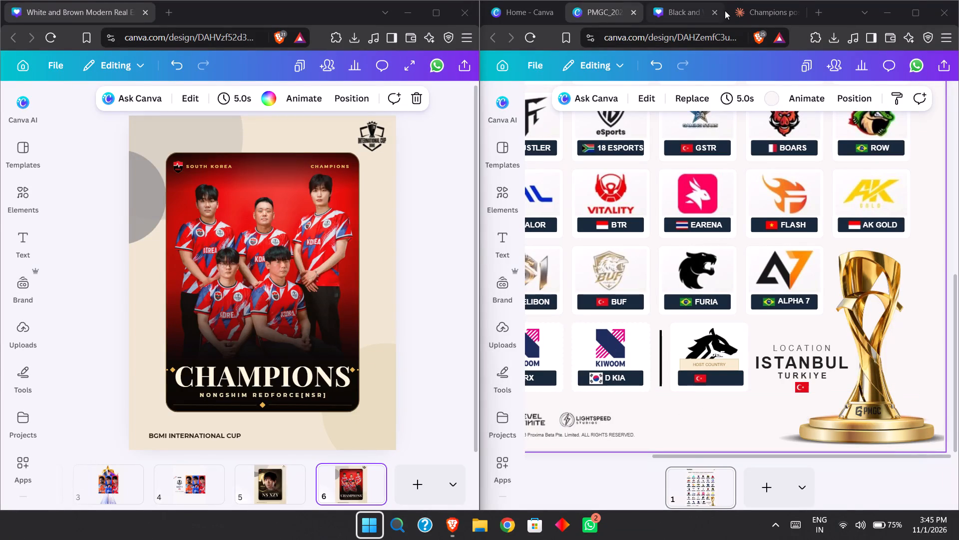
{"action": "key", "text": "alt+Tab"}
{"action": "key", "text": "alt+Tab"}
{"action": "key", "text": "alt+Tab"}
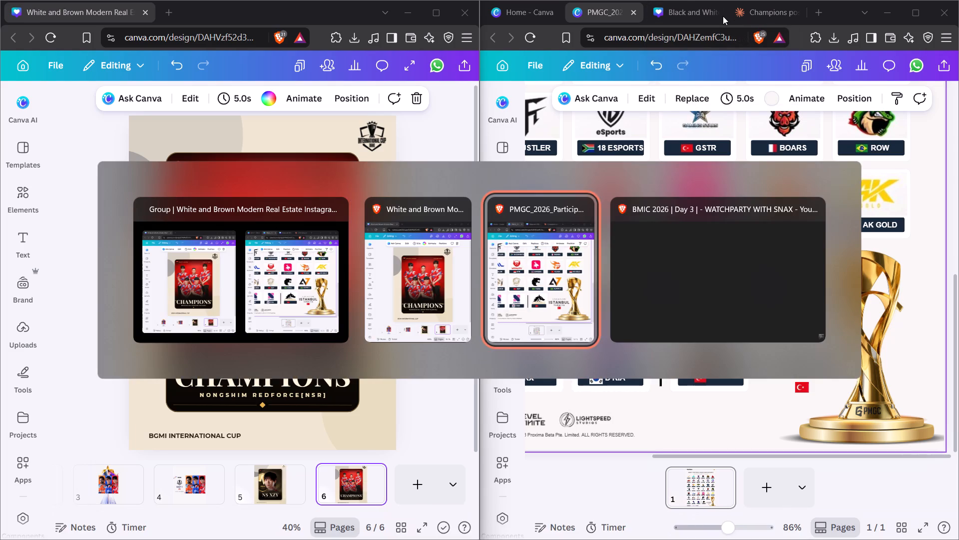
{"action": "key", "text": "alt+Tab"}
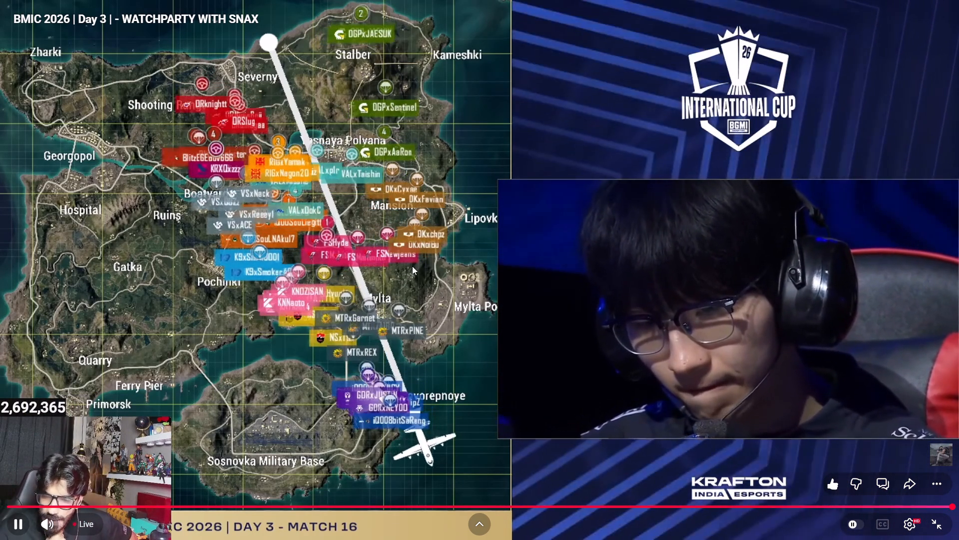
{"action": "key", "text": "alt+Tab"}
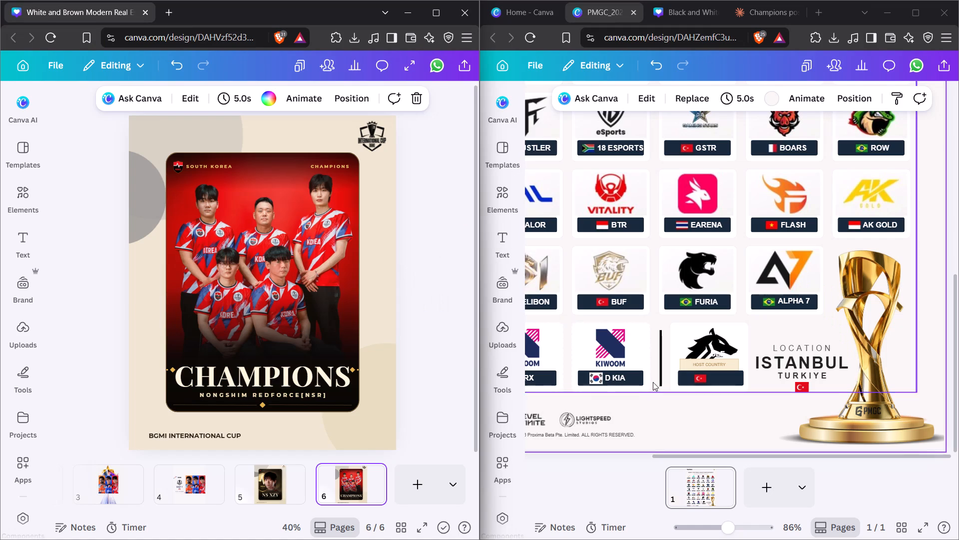
Shorten the D KIA label text under the second Kiwoom logo to DK.
{"action": "left_click", "coordinate": [616, 375]}
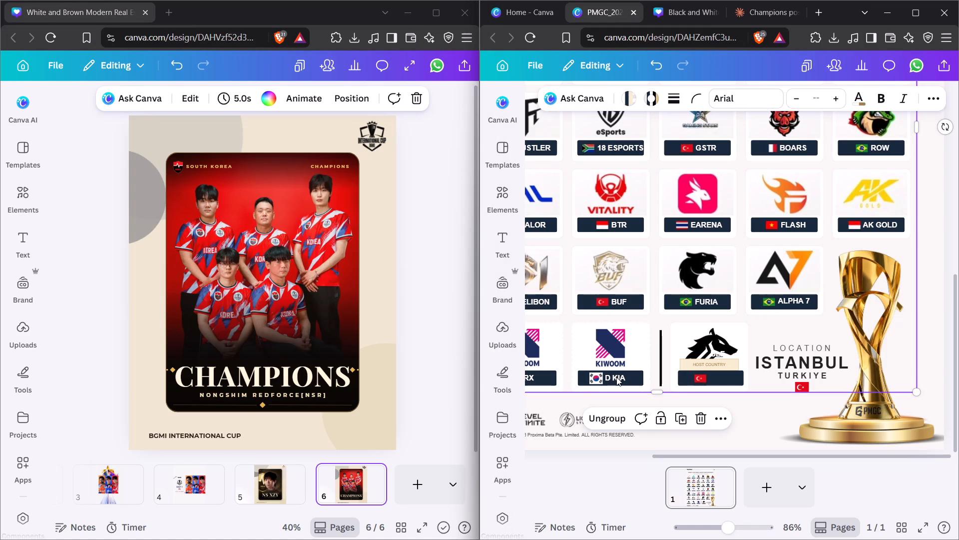
{"action": "left_click", "coordinate": [616, 377]}
{"action": "left_click", "coordinate": [627, 378]}
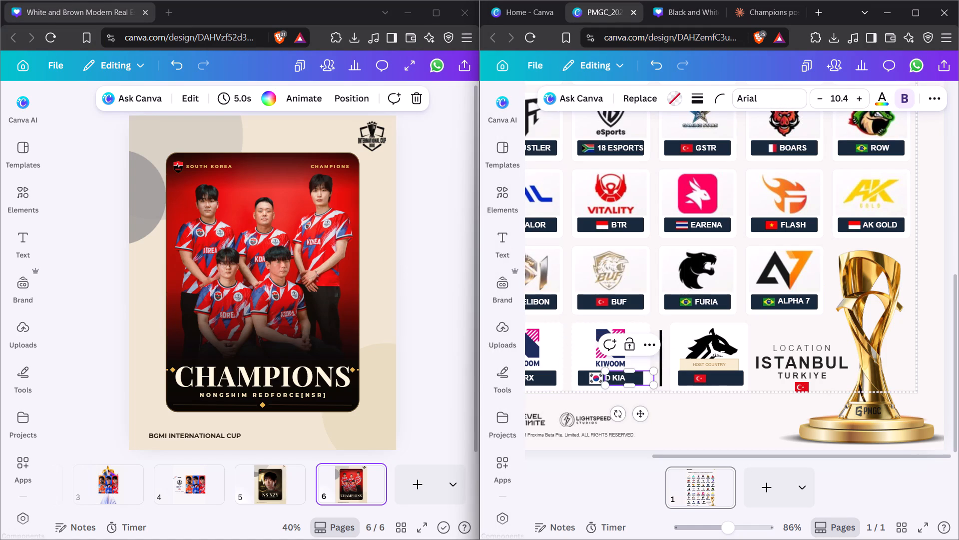
{"action": "key", "text": "BackSpace"}
{"action": "key", "text": "BackSpace"}
{"action": "key", "text": "BackSpace"}
{"action": "key", "text": "BackSpace"}
{"action": "key", "text": "k"}
{"action": "key", "text": "BackSpace"}
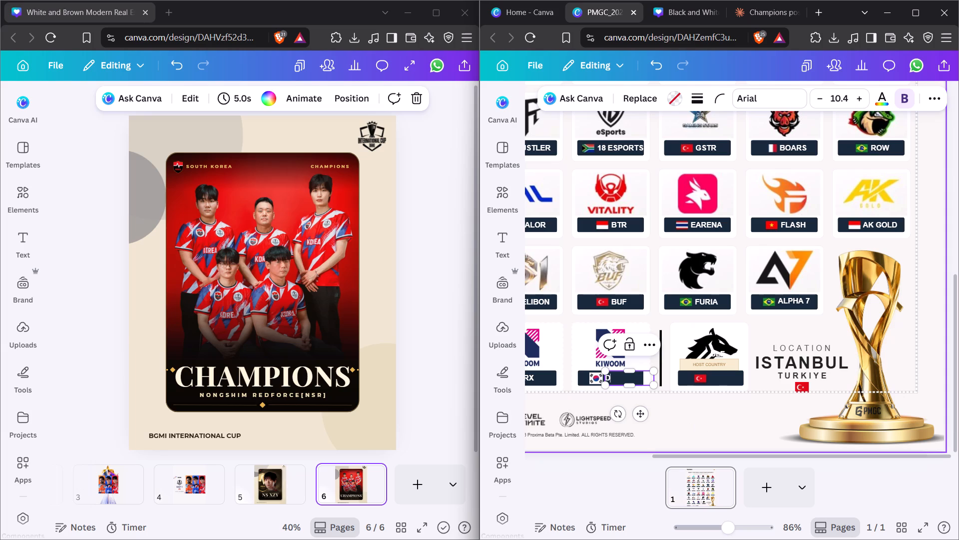
{"action": "key", "text": "shift+k"}
{"action": "left_click", "coordinate": [711, 438]}
Nudge the DK text slightly right along its navy label, towards the label's centre.
{"action": "left_click", "coordinate": [612, 376]}
{"action": "left_click", "coordinate": [612, 376]}
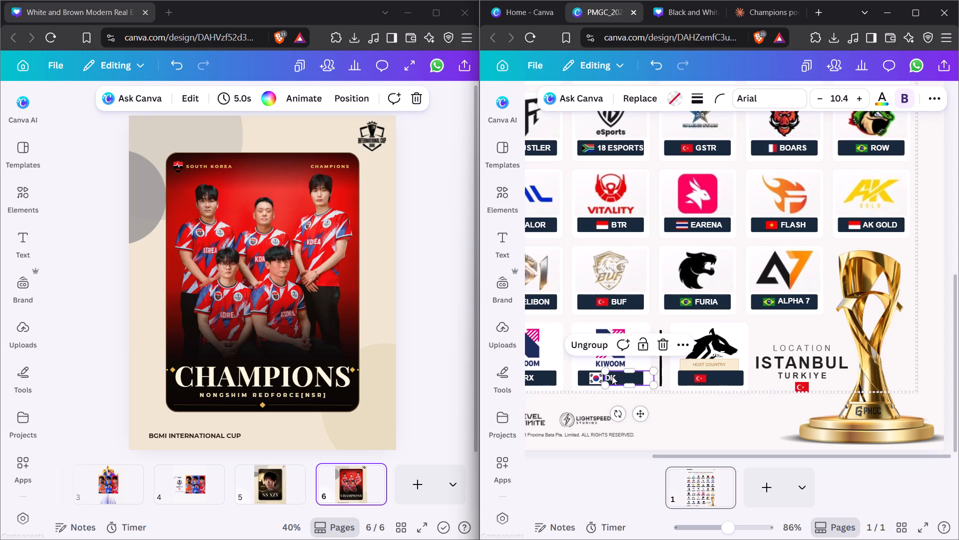
{"action": "key", "text": "Right"}
{"action": "key", "text": "Right"}
{"action": "key", "text": "Right"}
{"action": "key", "text": "Right"}
{"action": "key", "text": "Right"}
{"action": "key", "text": "Right"}
{"action": "key", "text": "Right"}
{"action": "key", "text": "Right"}
{"action": "key", "text": "Right"}
{"action": "key", "text": "Right"}
{"action": "key", "text": "Right"}
{"action": "key", "text": "Right"}
{"action": "key", "text": "Right"}
{"action": "key", "text": "Right"}
{"action": "key", "text": "Right"}
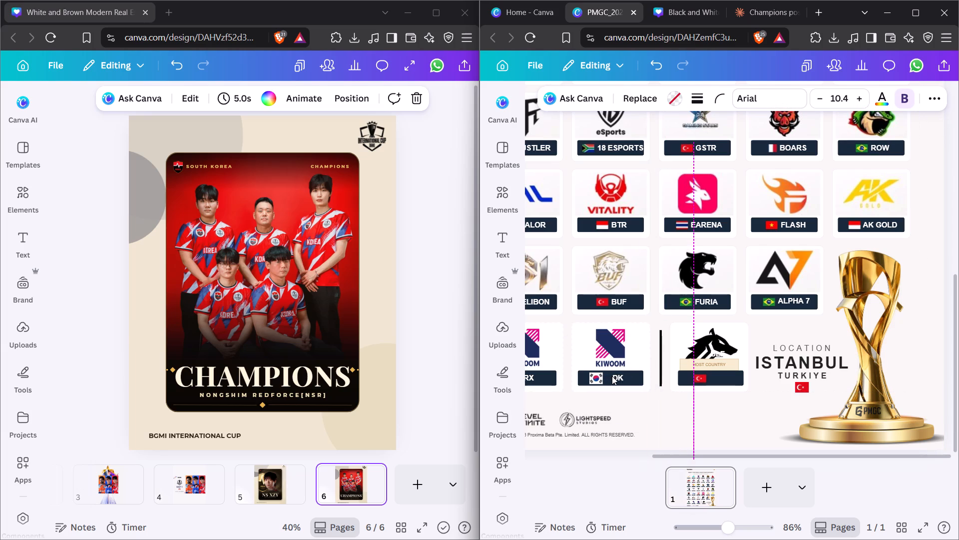
{"action": "key", "text": "Left"}
{"action": "key", "text": "Left"}
{"action": "key", "text": "Left"}
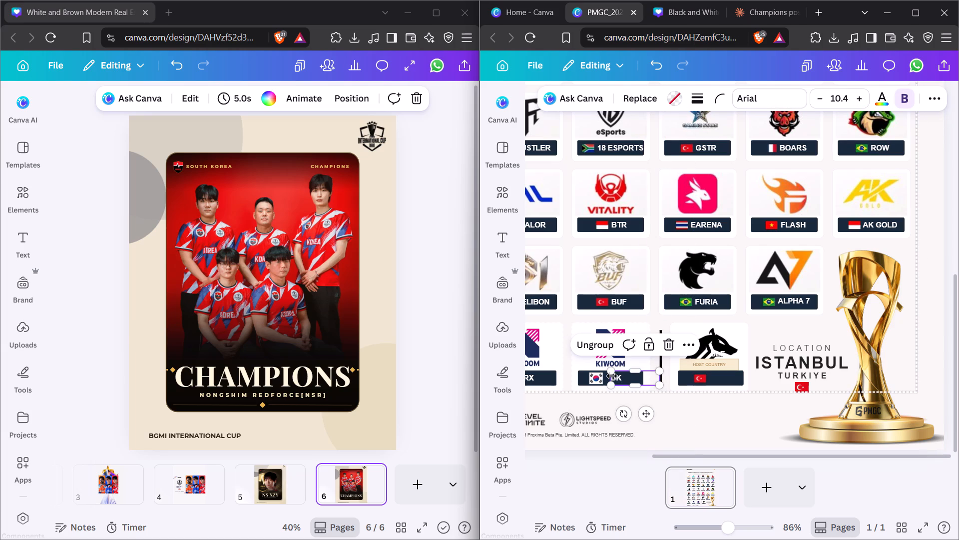
Nudge the South Korean flag on the DK label right so it sits closer to the text.
{"action": "left_click", "coordinate": [594, 376]}
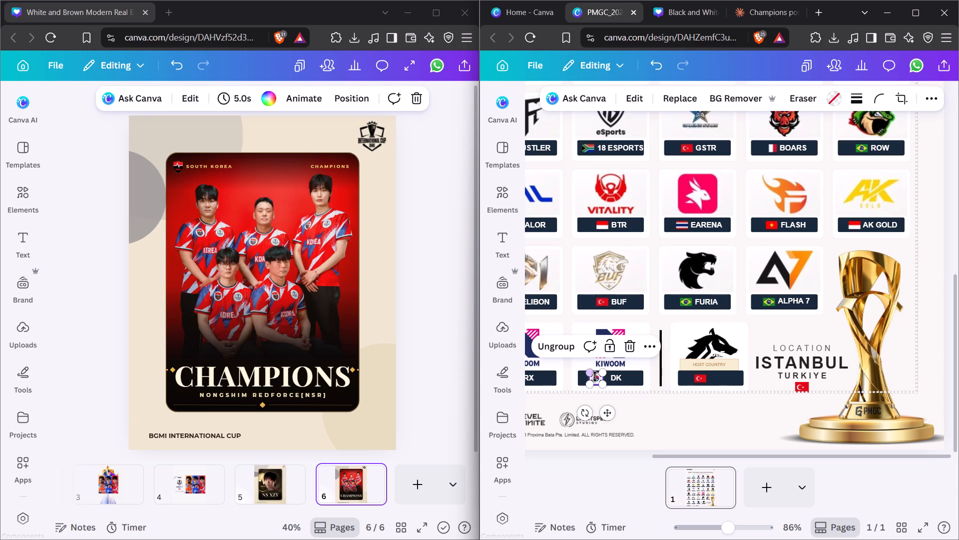
{"action": "key", "text": "Right"}
{"action": "key", "text": "Right"}
{"action": "key", "text": "Right"}
{"action": "key", "text": "Right"}
{"action": "key", "text": "Right"}
{"action": "key", "text": "Right"}
{"action": "key", "text": "Right"}
{"action": "key", "text": "Right"}
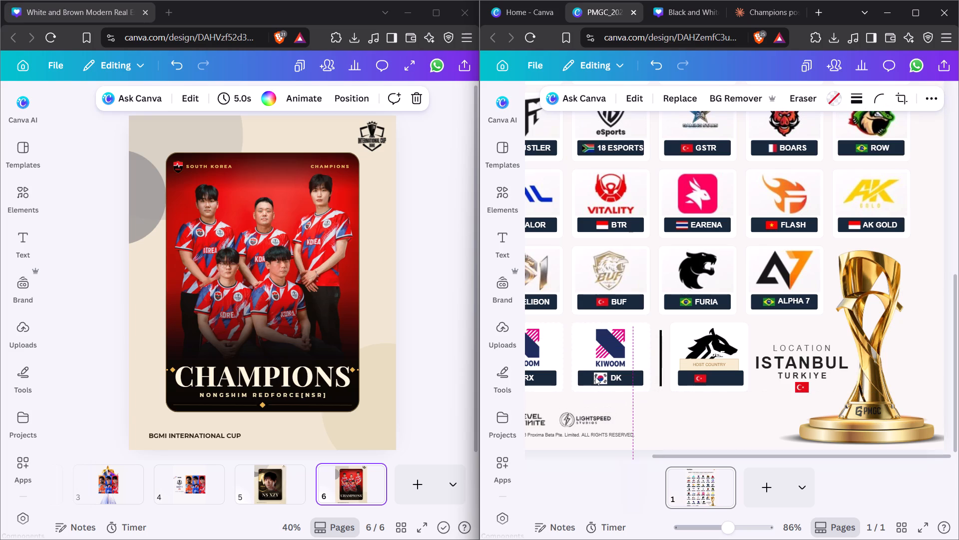
{"action": "left_click", "coordinate": [717, 416]}
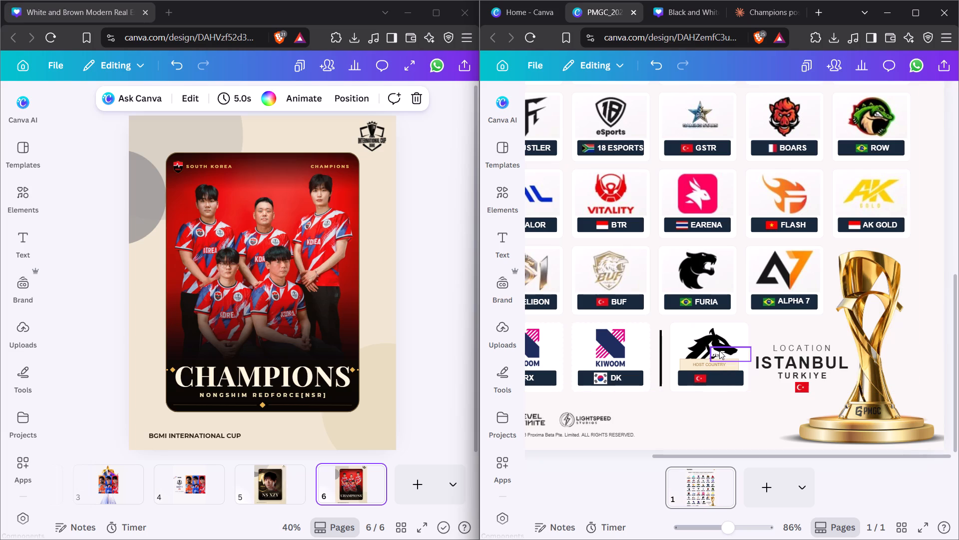
Move the ULF text onto the host-country card's navy label, beside the Turkish flag.
{"action": "left_click_drag", "start_coordinate": [719, 350], "coordinate": [717, 378]}
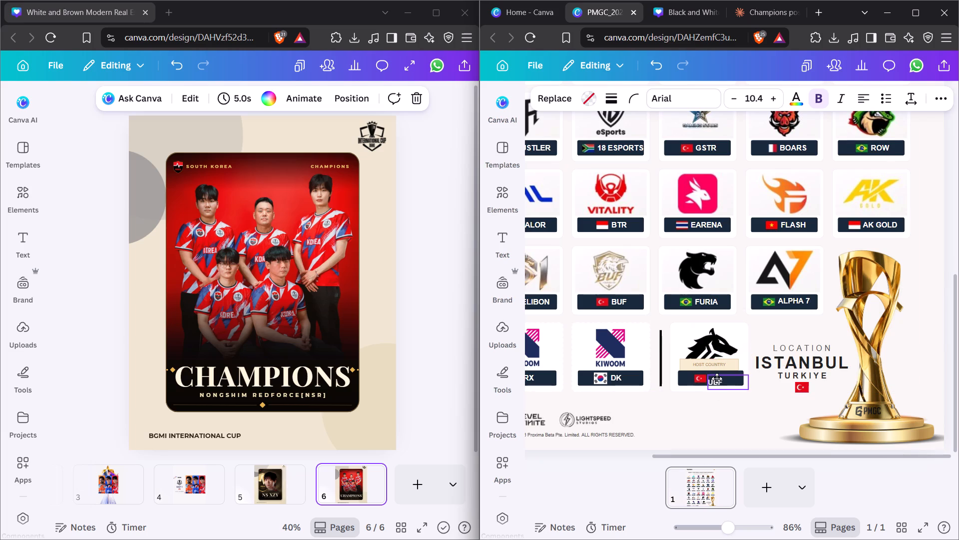
{"action": "left_click_drag", "start_coordinate": [717, 378], "coordinate": [717, 375]}
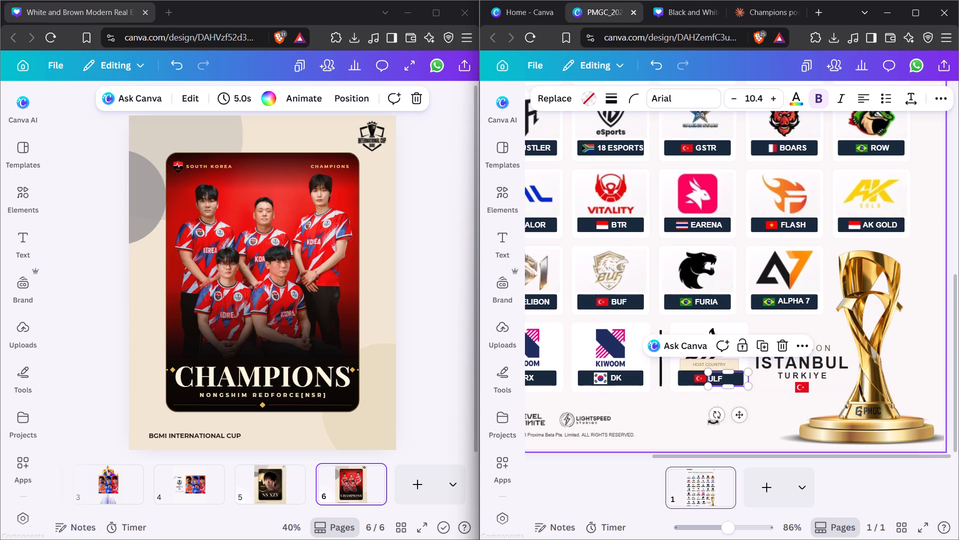
{"action": "left_click", "coordinate": [699, 424]}
{"action": "left_click", "coordinate": [713, 377]}
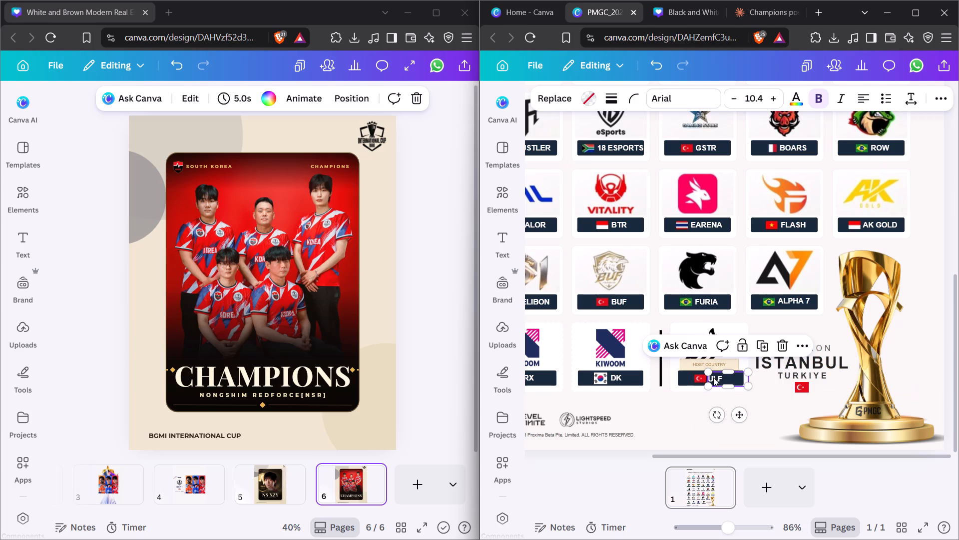
{"action": "key", "text": "Up"}
{"action": "key", "text": "Down"}
{"action": "left_click", "coordinate": [706, 419]}
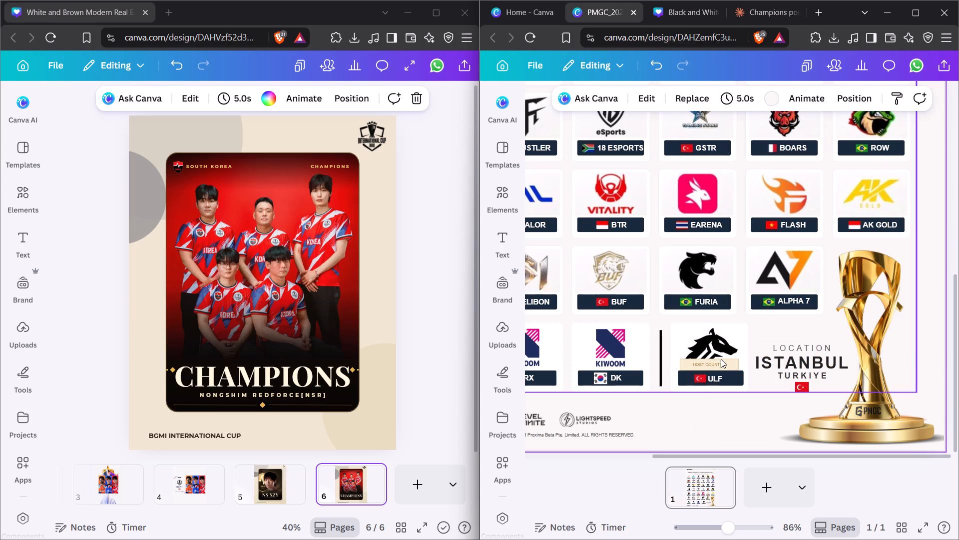
Delete the beige HOST COUNTRY tag covering the wolf logo on the ULF card.
{"action": "left_click", "coordinate": [727, 364]}
{"action": "left_click", "coordinate": [733, 364]}
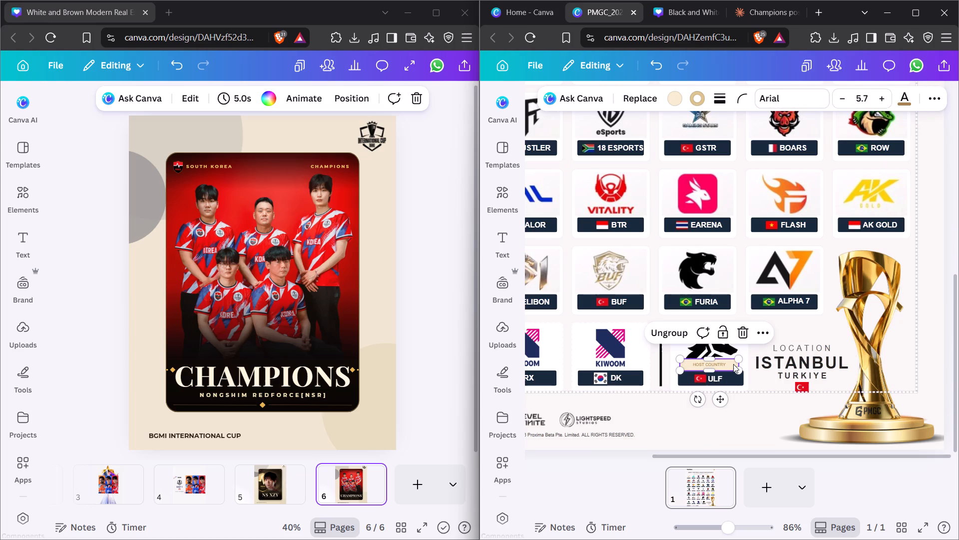
{"action": "key", "text": "Delete"}
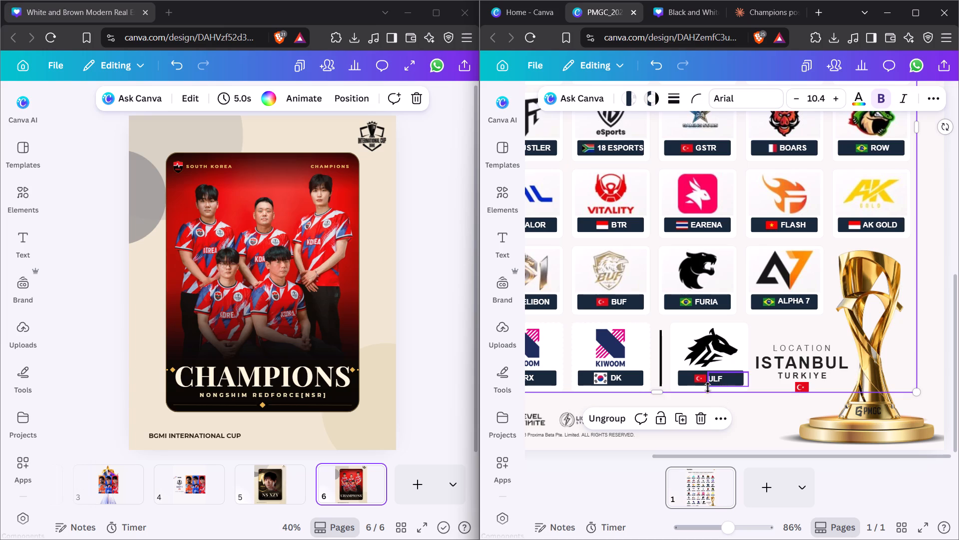
Duplicate the ULF text and place the copy in the upper-left corner of the ULF card.
{"action": "left_click", "coordinate": [716, 378]}
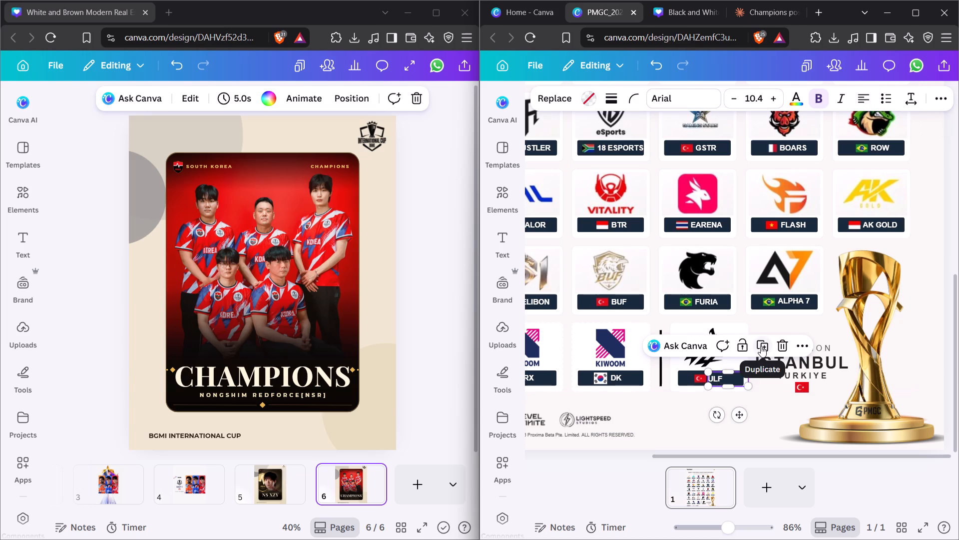
{"action": "left_click", "coordinate": [761, 346]}
{"action": "left_click_drag", "start_coordinate": [748, 424], "coordinate": [716, 377]}
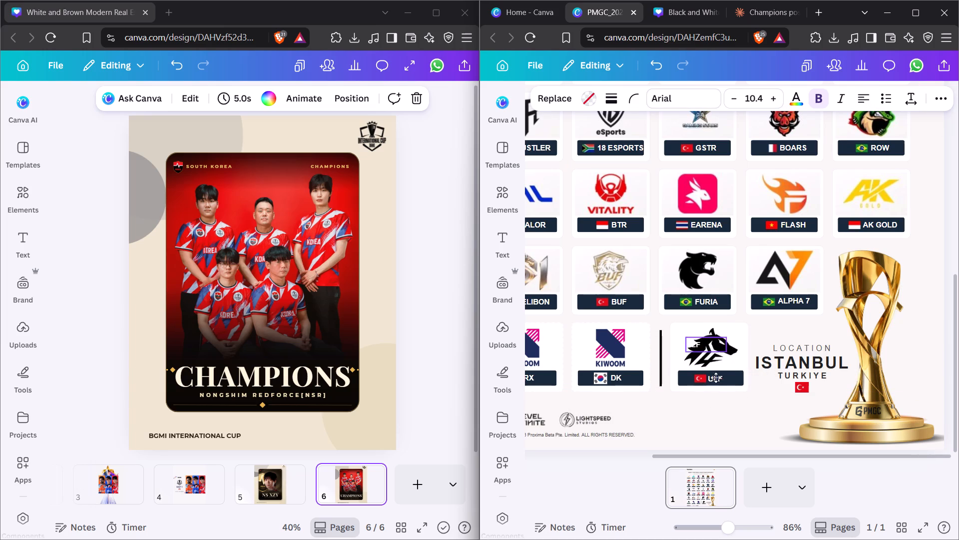
{"action": "left_click_drag", "start_coordinate": [716, 377], "coordinate": [703, 369]}
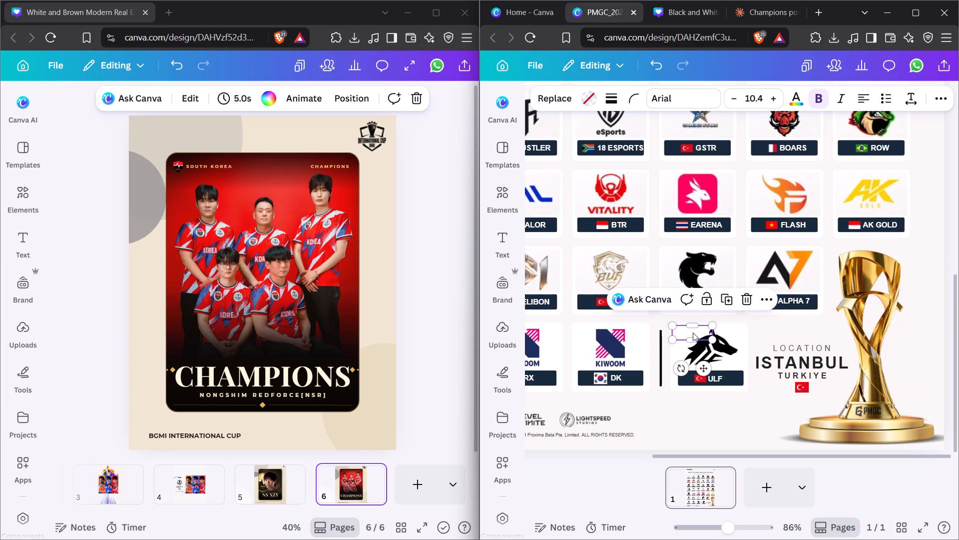
Replace the duplicated text in the ULF card's corner with host.
{"action": "double_click", "coordinate": [693, 332]}
{"action": "left_click", "coordinate": [693, 332]}
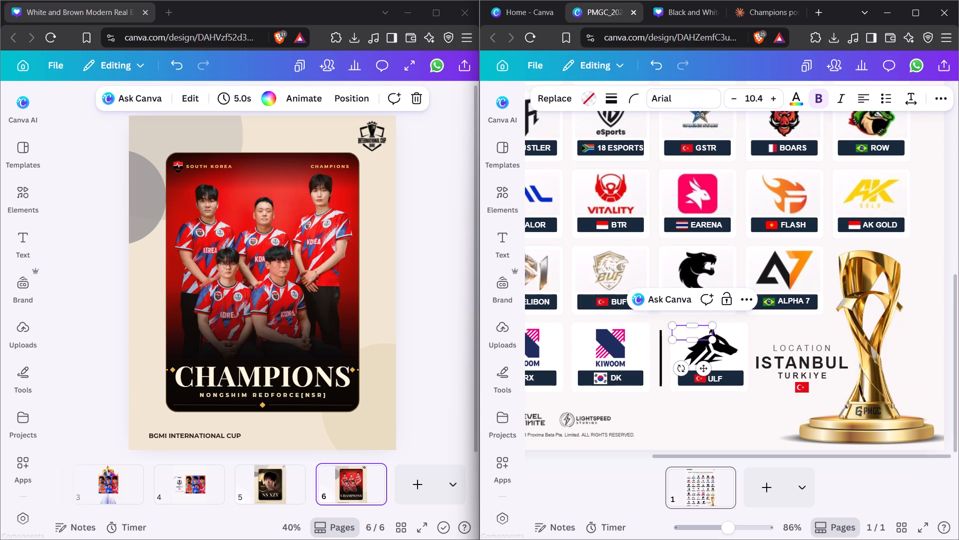
{"action": "key", "text": "ctrl+a"}
{"action": "type", "text": "host"}
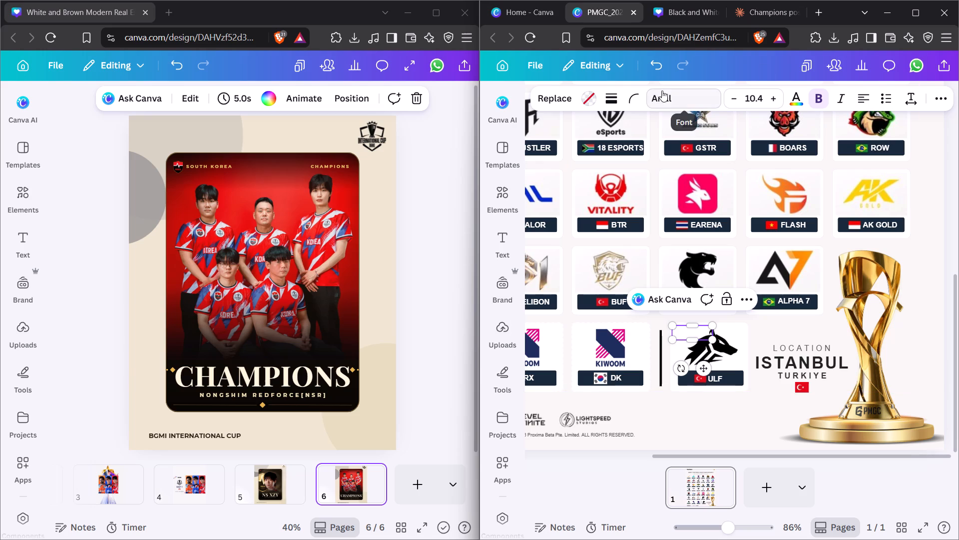
Recolour the host text in the ULF card's corner to the design's black.
{"action": "left_click", "coordinate": [792, 102]}
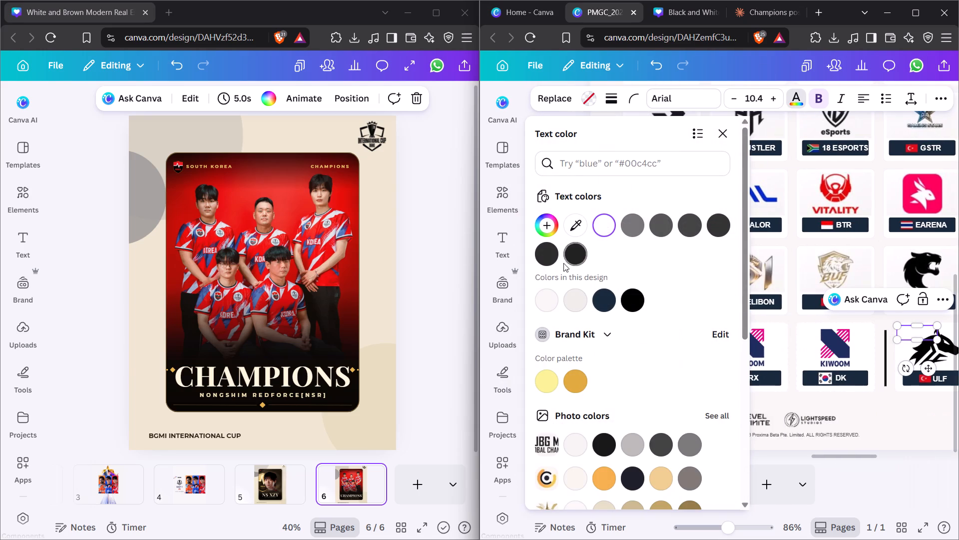
{"action": "left_click", "coordinate": [577, 253]}
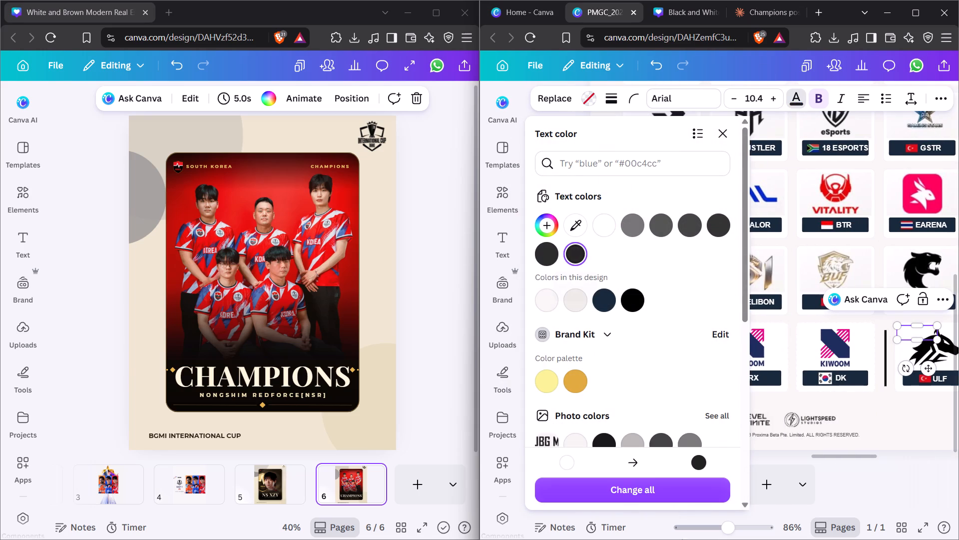
{"action": "left_click", "coordinate": [921, 336]}
{"action": "key", "text": "ctrl+a"}
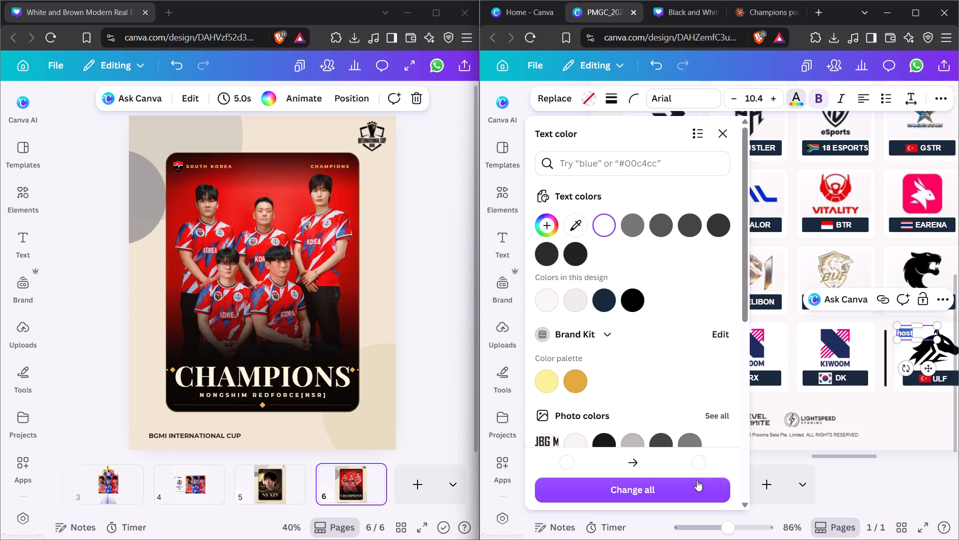
{"action": "left_click", "coordinate": [629, 297]}
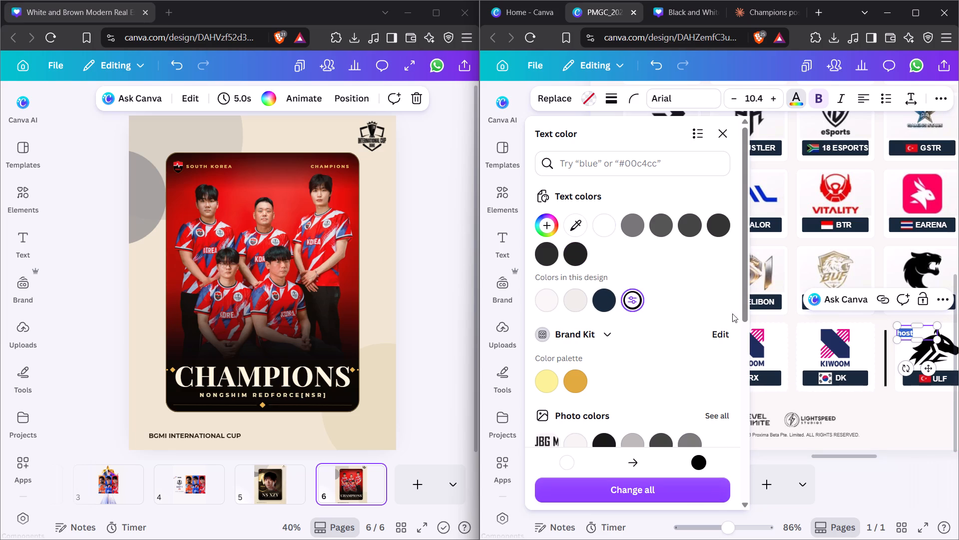
{"action": "left_click", "coordinate": [894, 445]}
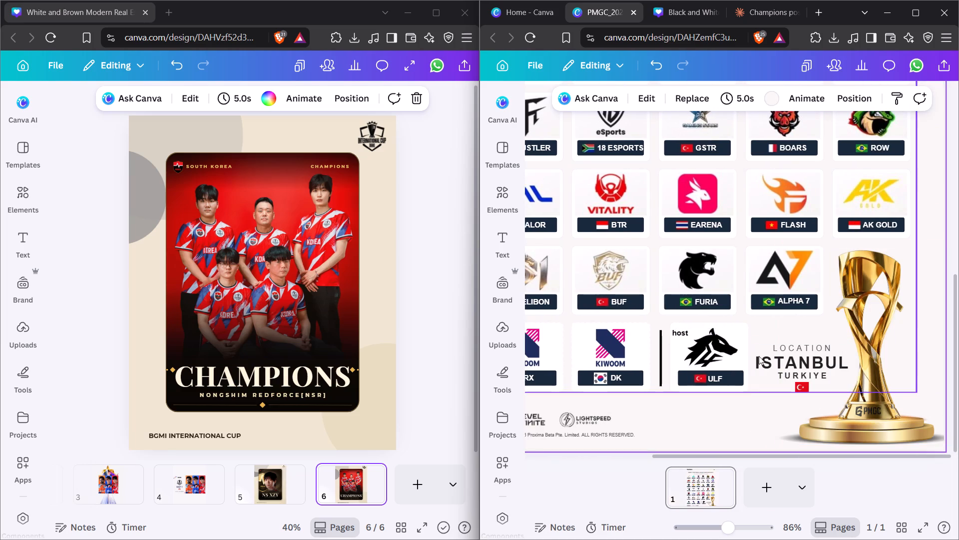
Retype the host text on the ULF card in capitals as HOST.
{"action": "double_click", "coordinate": [681, 333]}
{"action": "left_click", "coordinate": [692, 329]}
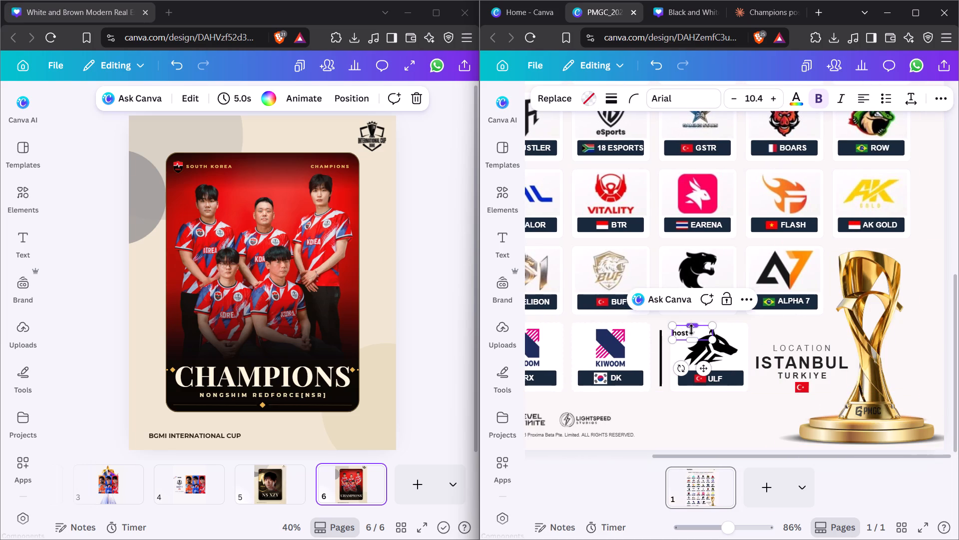
{"action": "left_click", "coordinate": [701, 334]}
{"action": "key", "text": "BackSpace"}
{"action": "key", "text": "BackSpace"}
{"action": "key", "text": "BackSpace"}
{"action": "type", "text": "HOST"}
{"action": "left_click", "coordinate": [732, 411]}
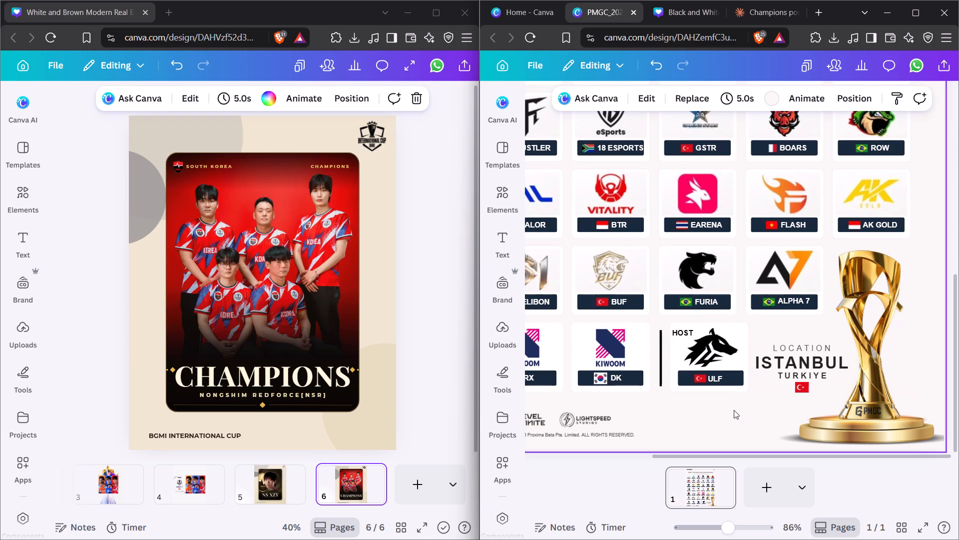
Narrow the HOST text box on the ULF card to about 47 wide.
{"action": "left_click", "coordinate": [685, 337]}
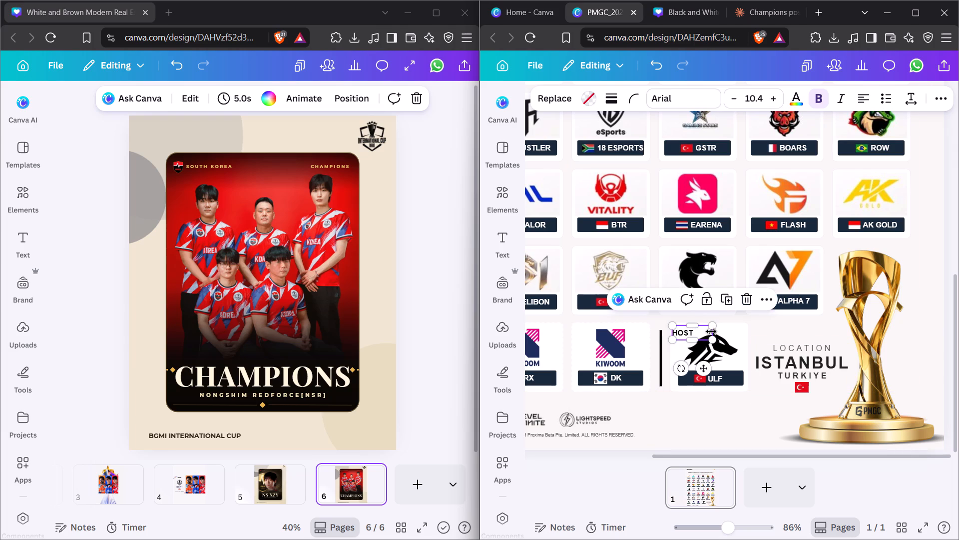
{"action": "left_click_drag", "start_coordinate": [711, 331], "coordinate": [695, 334]}
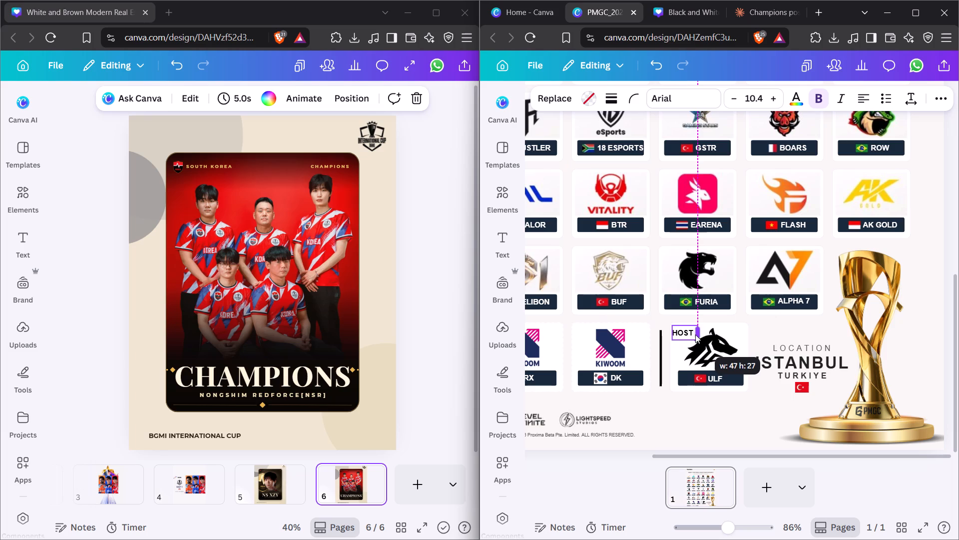
Trim the HOST text box on the ULF card slightly narrower to fit its text.
{"action": "left_click_drag", "start_coordinate": [695, 334], "coordinate": [693, 334]}
{"action": "left_click", "coordinate": [734, 421]}
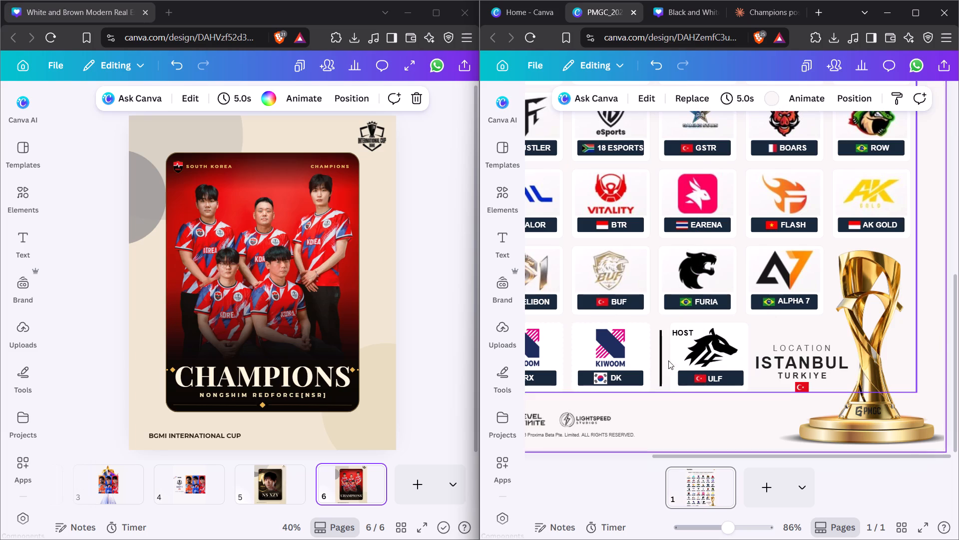
Nudge the HOST text slightly inward from the ULF card's upper-left corner, clear of the card's edge.
{"action": "left_click", "coordinate": [687, 331]}
{"action": "key", "text": "Right"}
{"action": "key", "text": "Right"}
{"action": "key", "text": "Right"}
{"action": "key", "text": "Right"}
{"action": "key", "text": "Right"}
{"action": "key", "text": "Right"}
{"action": "key", "text": "Right"}
{"action": "key", "text": "Right"}
{"action": "key", "text": "Right"}
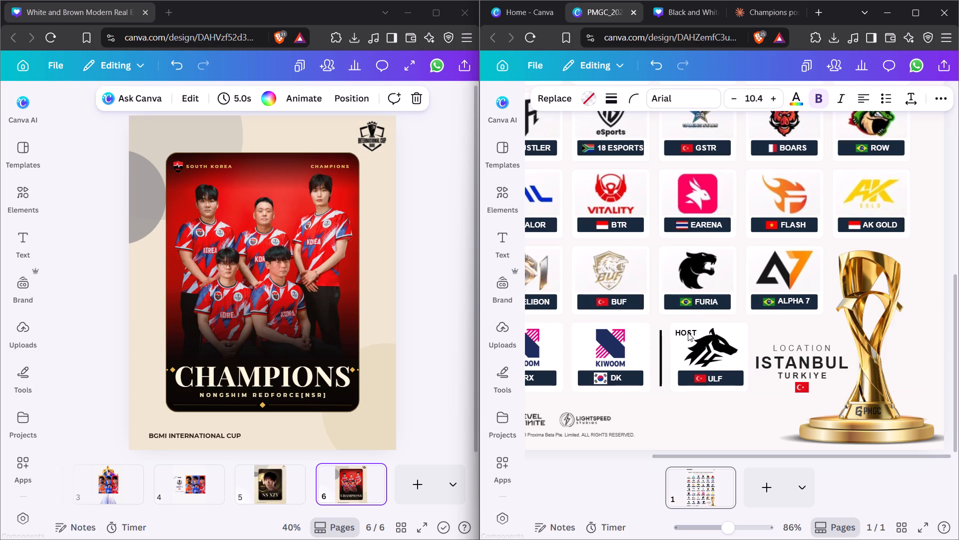
{"action": "key", "text": "Up"}
{"action": "key", "text": "Left"}
{"action": "key", "text": "Left"}
{"action": "key", "text": "Up"}
{"action": "key", "text": "Down"}
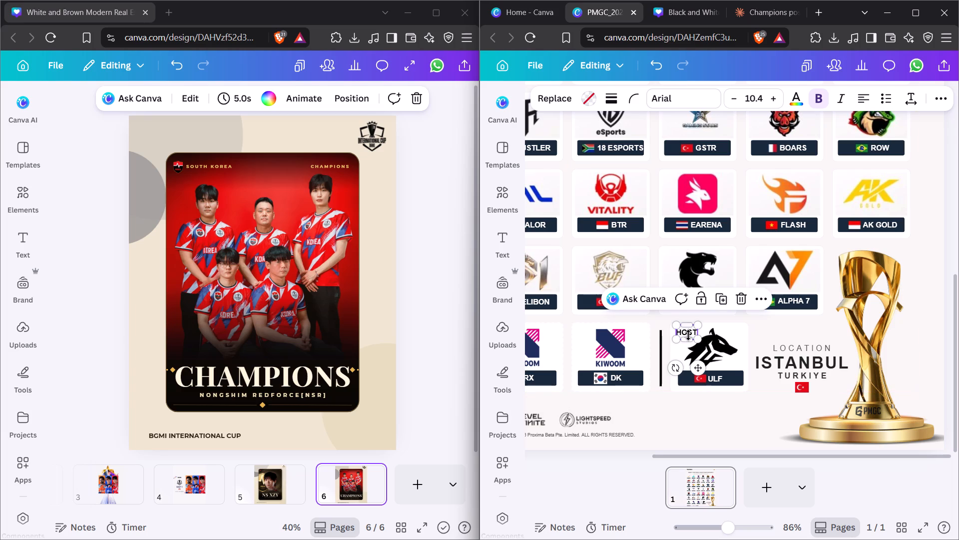
Recolour the HOST text on the ULF card with the Brand Kit's gold.
{"action": "left_click", "coordinate": [799, 101]}
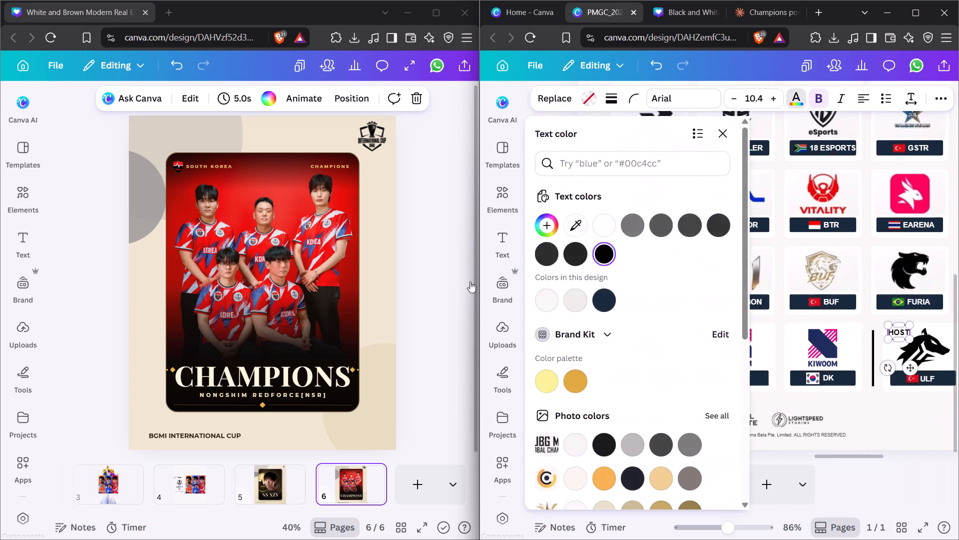
{"action": "left_click", "coordinate": [582, 384]}
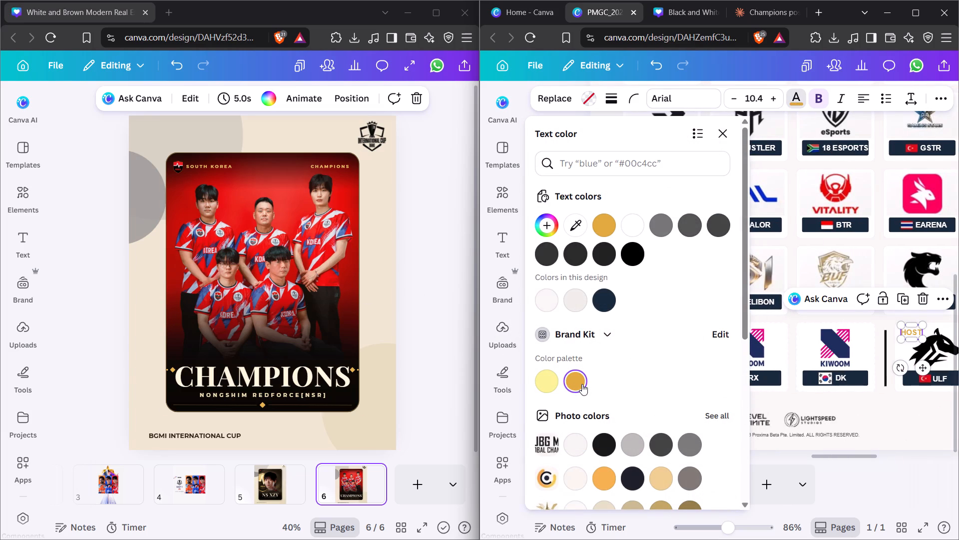
{"action": "scroll", "coordinate": [672, 476], "scroll_direction": "down", "scroll_amount": 3}
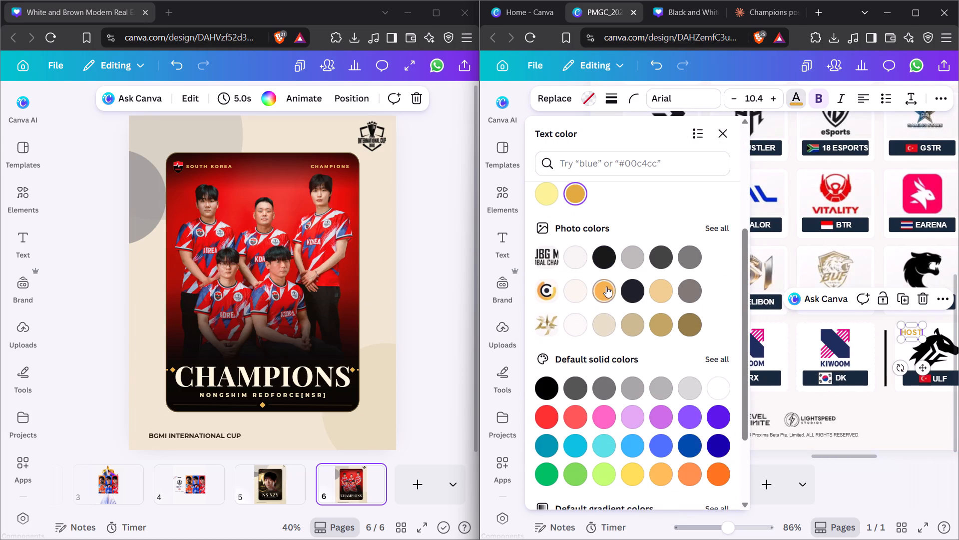
{"action": "left_click", "coordinate": [606, 286]}
{"action": "left_click", "coordinate": [570, 190]}
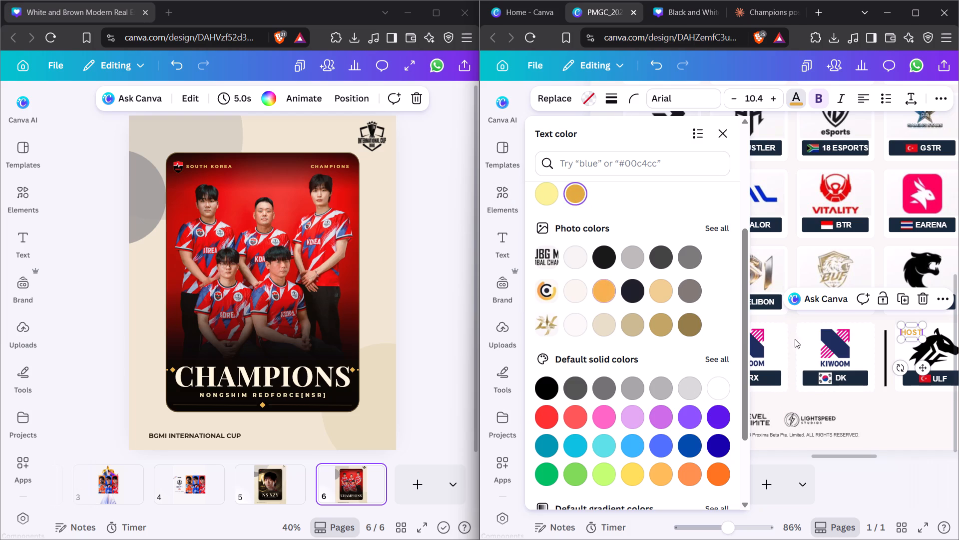
{"action": "left_click", "coordinate": [908, 476]}
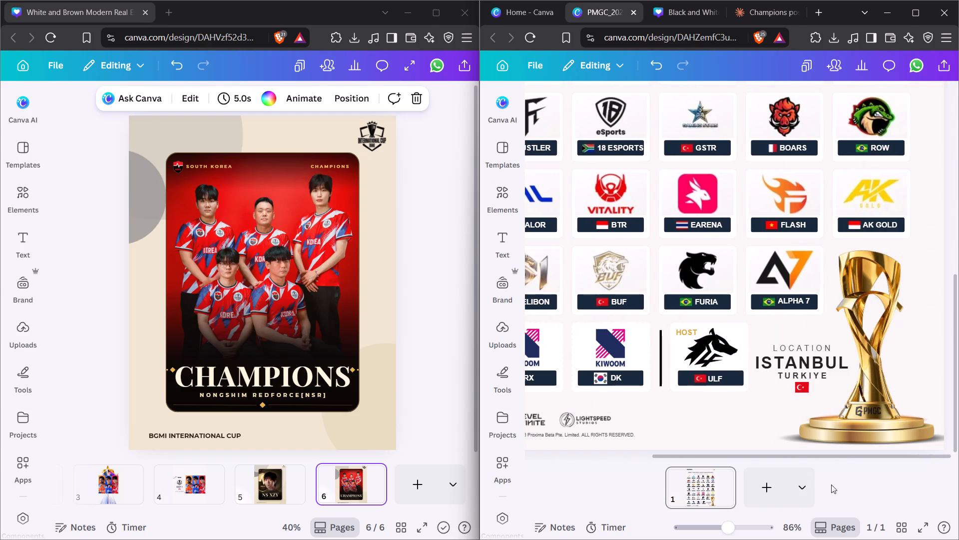
Review the whole PMGC 2026 participants graphic and the orange Nongshim RedForce Champions poster in the other open design.
{"action": "left_click_drag", "start_coordinate": [724, 532], "coordinate": [715, 534]}
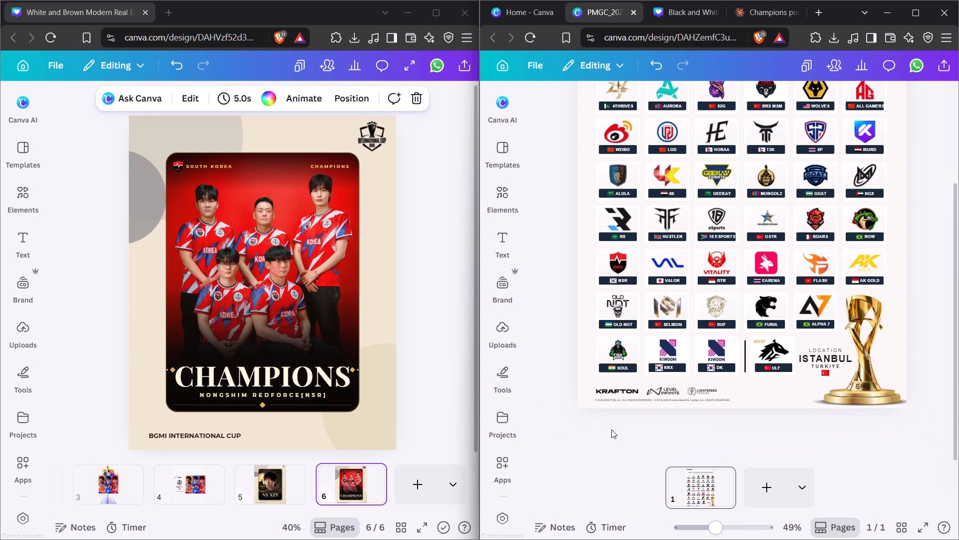
{"action": "scroll", "coordinate": [915, 378], "scroll_direction": "up", "scroll_amount": 2}
{"action": "scroll", "coordinate": [915, 378], "scroll_direction": "down", "scroll_amount": 2}
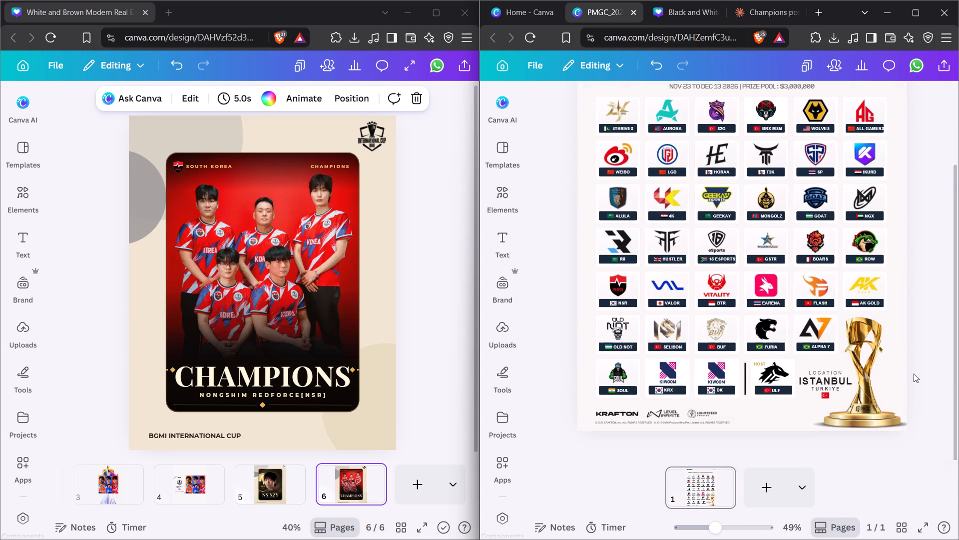
{"action": "scroll", "coordinate": [914, 373], "scroll_direction": "up", "scroll_amount": 1}
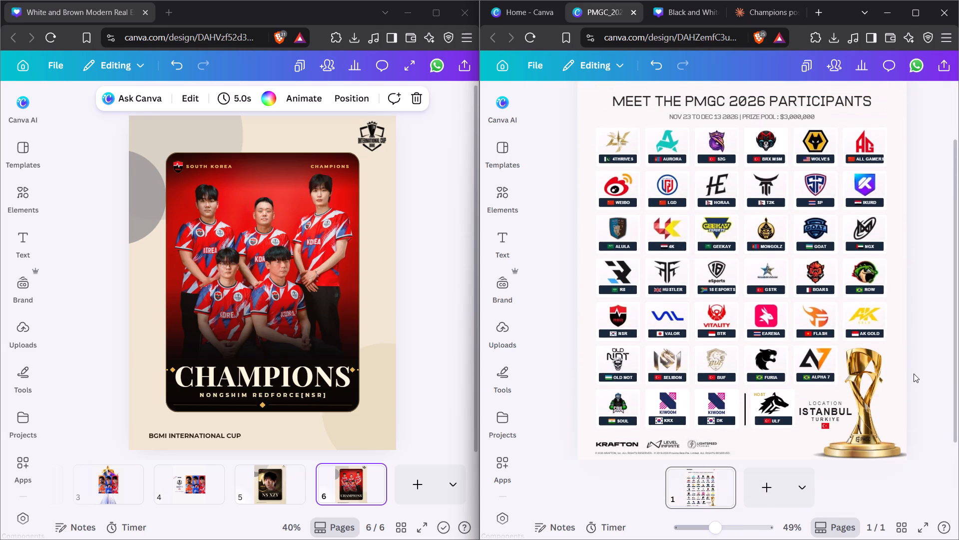
{"action": "key", "text": "alt+Tab"}
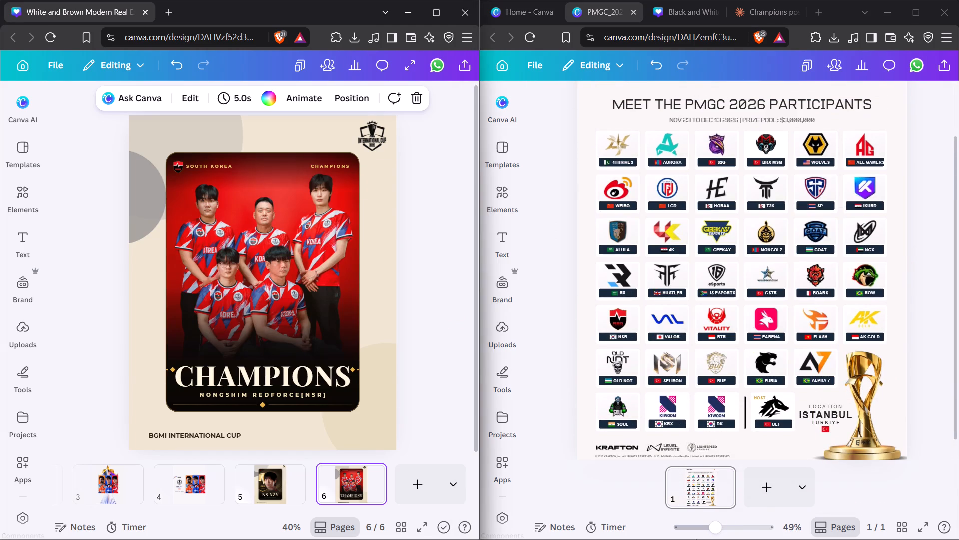
{"action": "left_click", "coordinate": [694, 8]}
{"action": "left_click", "coordinate": [905, 346]}
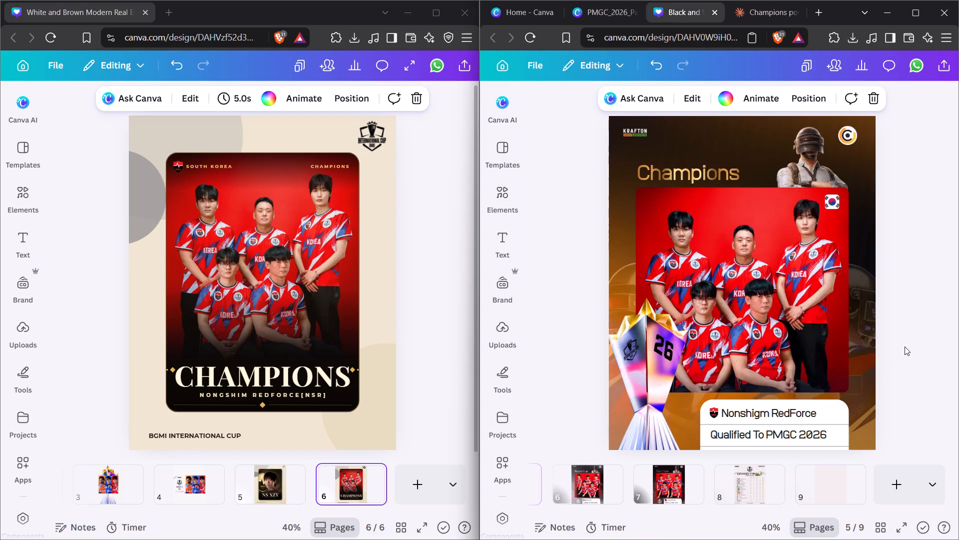
Switch to the BGMI International Cup match stream.
{"action": "key", "text": "alt+Tab"}
{"action": "key", "text": "alt+Tab"}
{"action": "key", "text": "alt+Tab"}
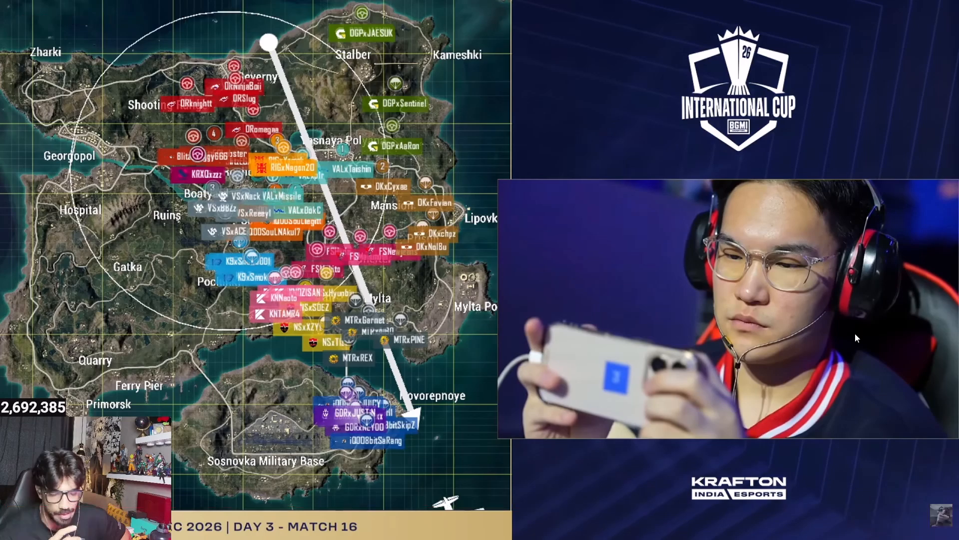
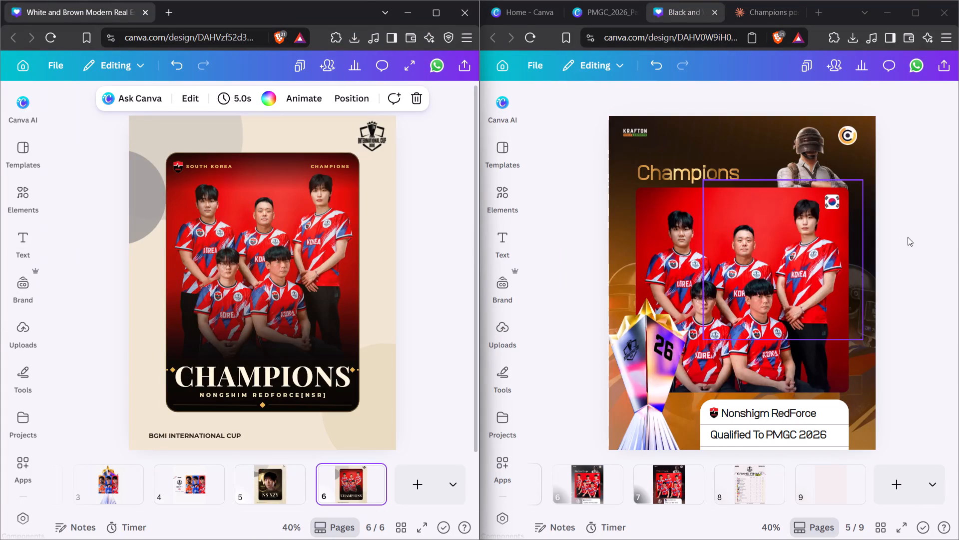
Recolour the small CHAMPIONS label in the red team card's upper-right corner with the metallic gold default gradient.
{"action": "left_click", "coordinate": [923, 231]}
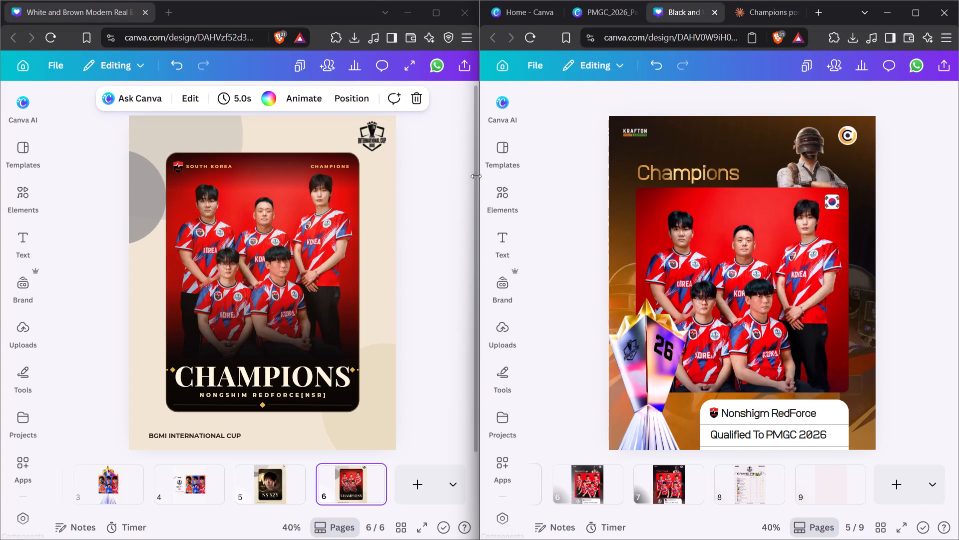
{"action": "left_click", "coordinate": [324, 164]}
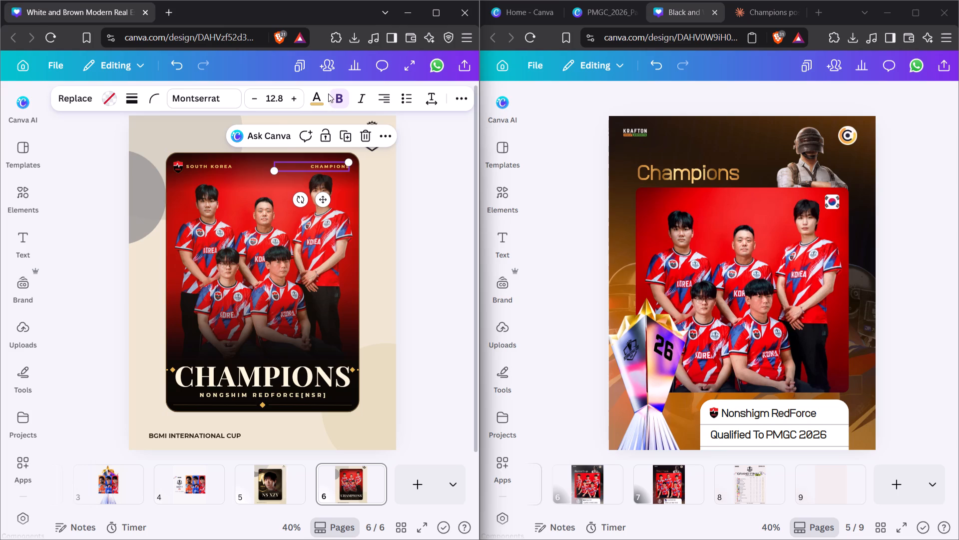
{"action": "left_click", "coordinate": [317, 97]}
{"action": "scroll", "coordinate": [154, 407], "scroll_direction": "down", "scroll_amount": 9}
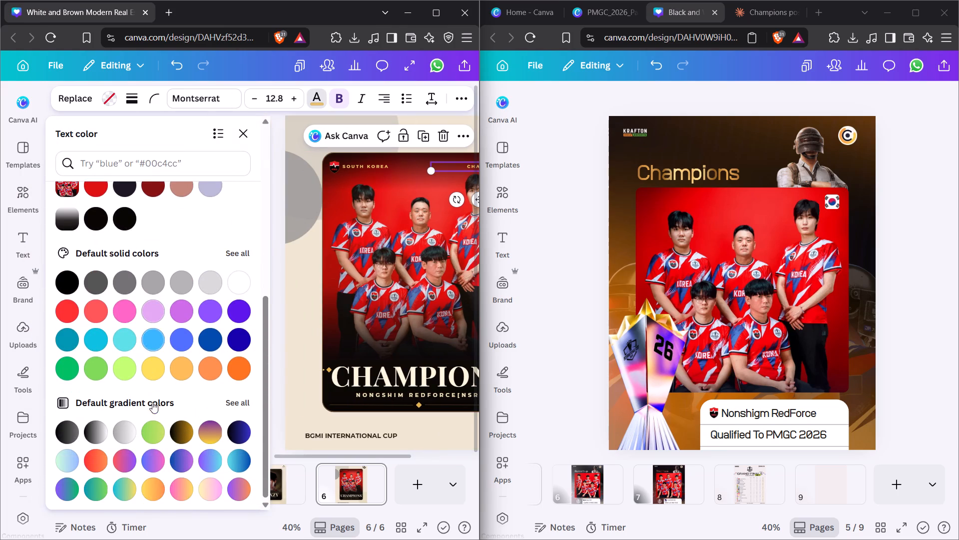
{"action": "scroll", "coordinate": [152, 402], "scroll_direction": "down", "scroll_amount": 4}
{"action": "left_click", "coordinate": [243, 396]}
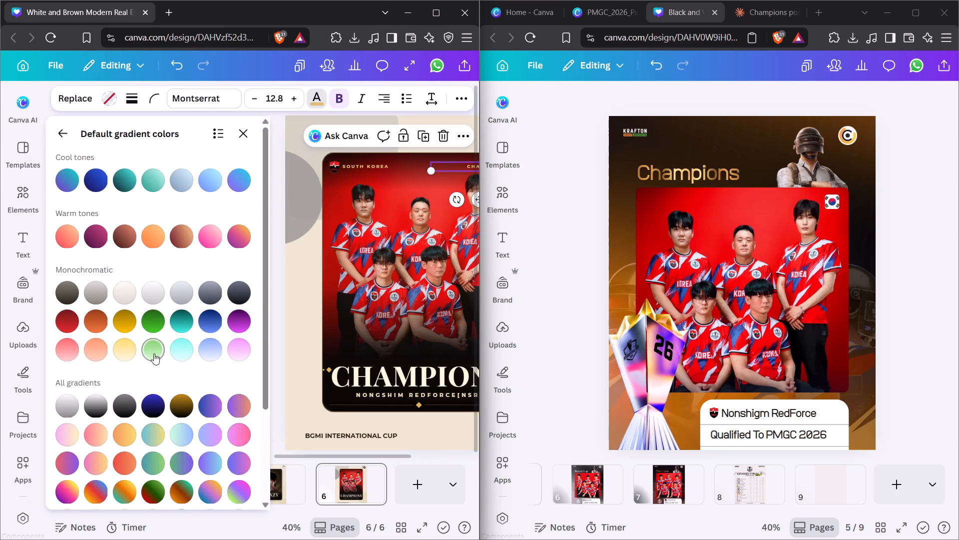
{"action": "scroll", "coordinate": [154, 353], "scroll_direction": "down", "scroll_amount": 4}
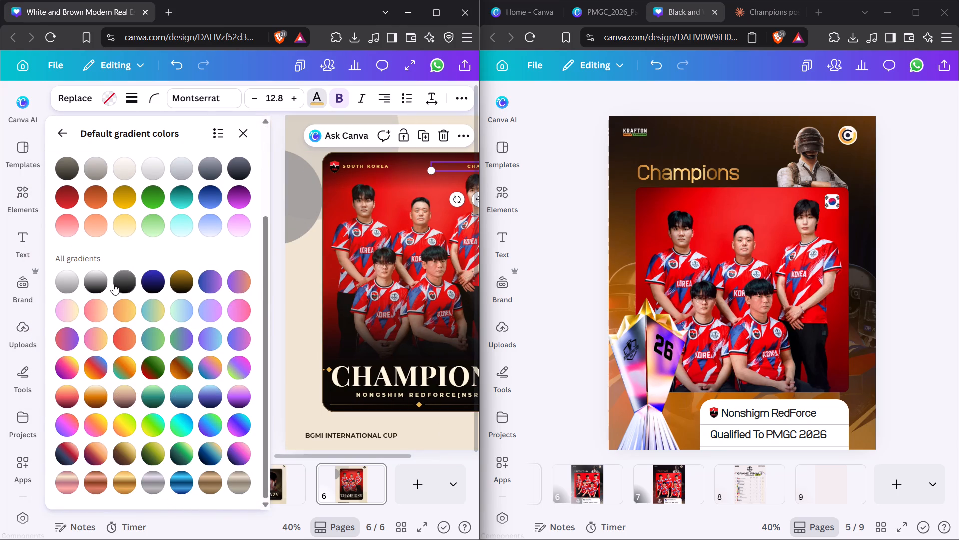
{"action": "left_click", "coordinate": [184, 282]}
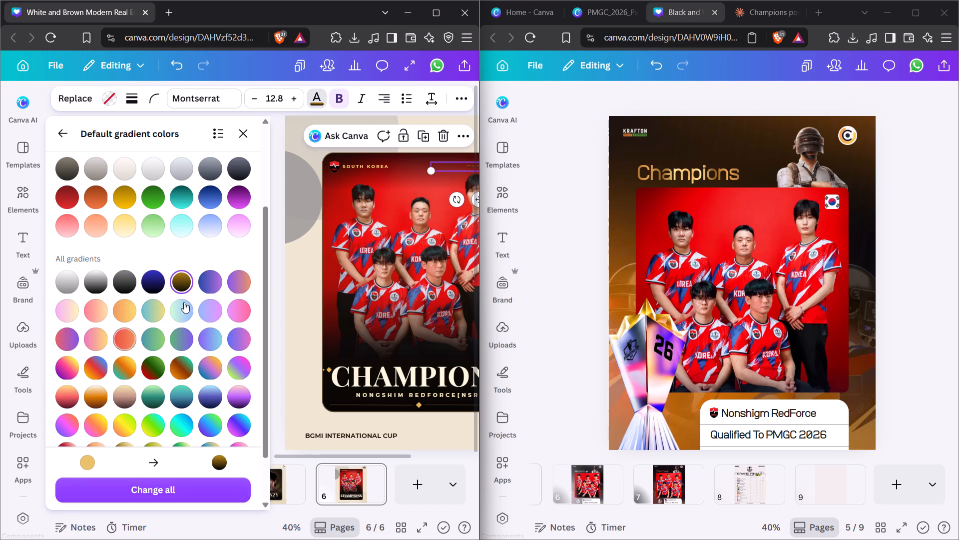
{"action": "scroll", "coordinate": [143, 280], "scroll_direction": "down", "scroll_amount": 4}
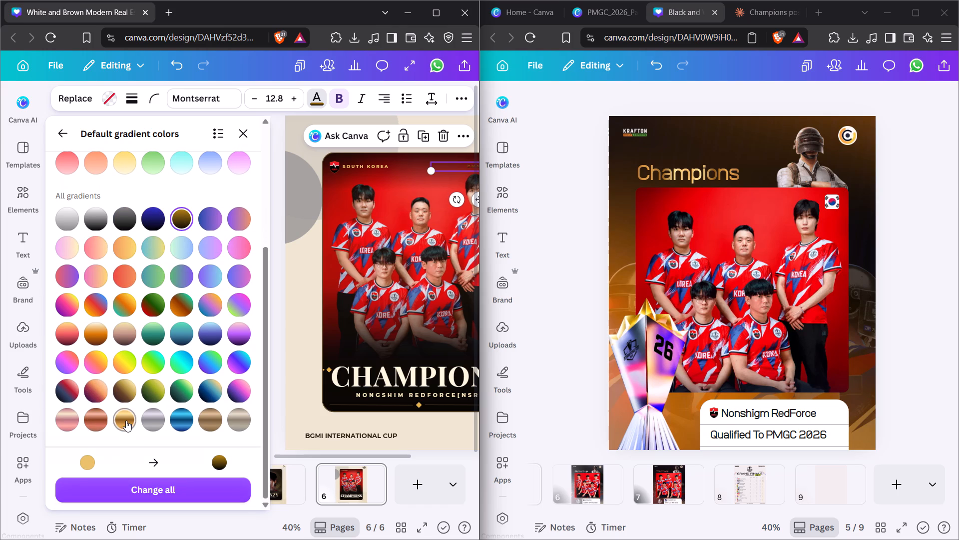
{"action": "left_click", "coordinate": [126, 420]}
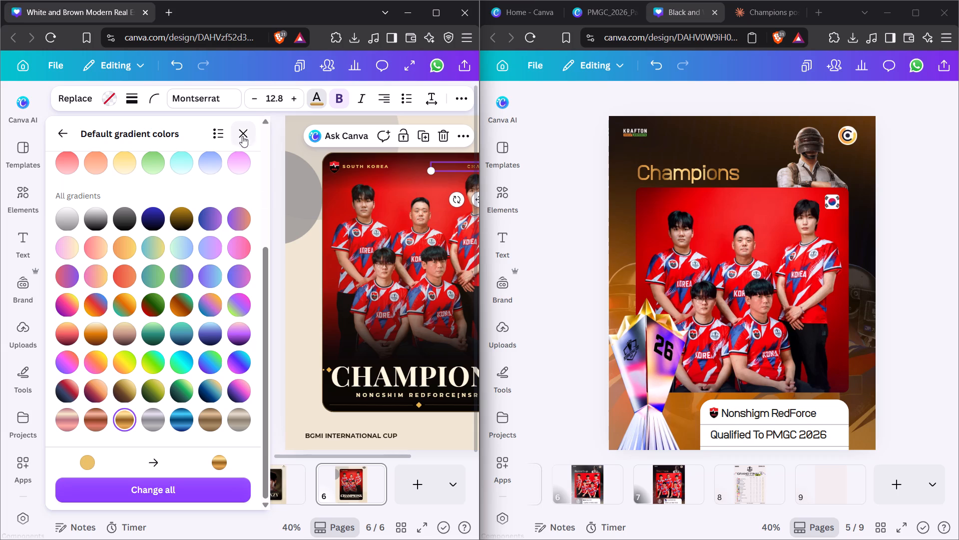
{"action": "left_click", "coordinate": [243, 133]}
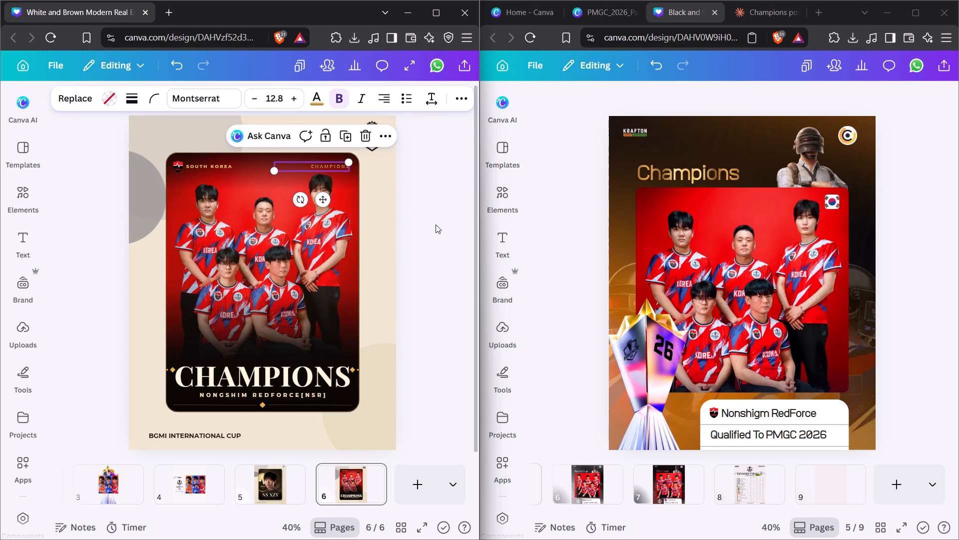
{"action": "left_click", "coordinate": [436, 224]}
Change the gradient style of the small CHAMPIONS label to radial, keeping its gold colours.
{"action": "left_click", "coordinate": [331, 164]}
{"action": "left_click", "coordinate": [319, 94]}
{"action": "left_click", "coordinate": [180, 283]}
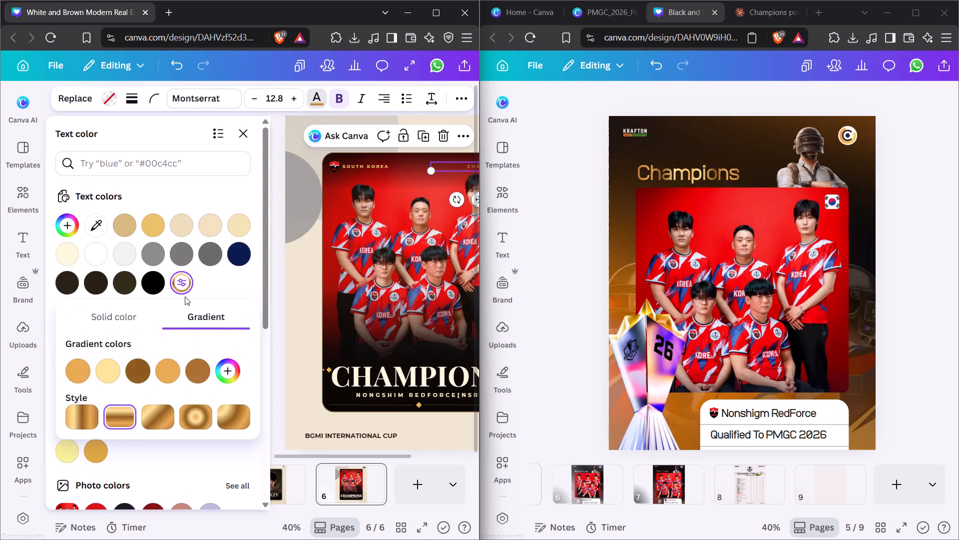
{"action": "left_click", "coordinate": [196, 421]}
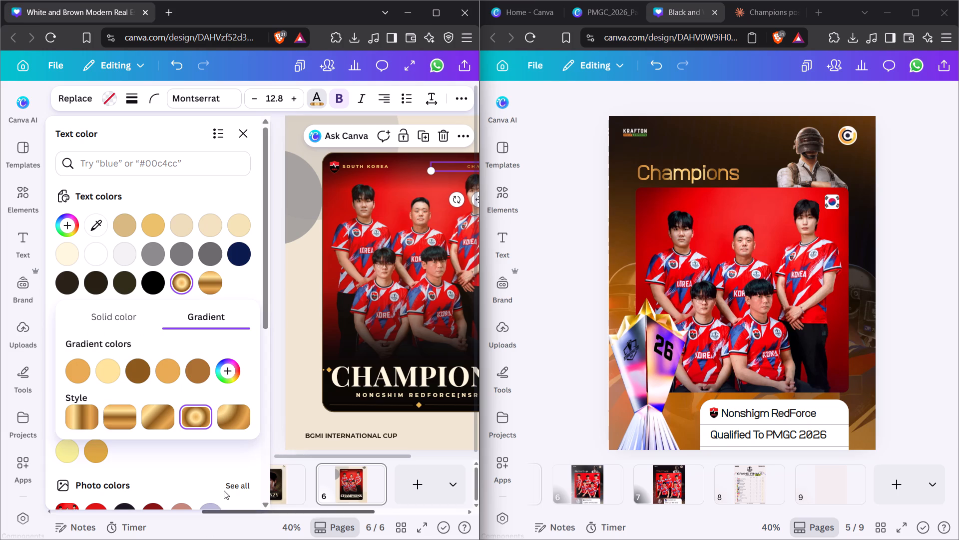
{"action": "left_click", "coordinate": [284, 401]}
{"action": "left_click", "coordinate": [453, 274]}
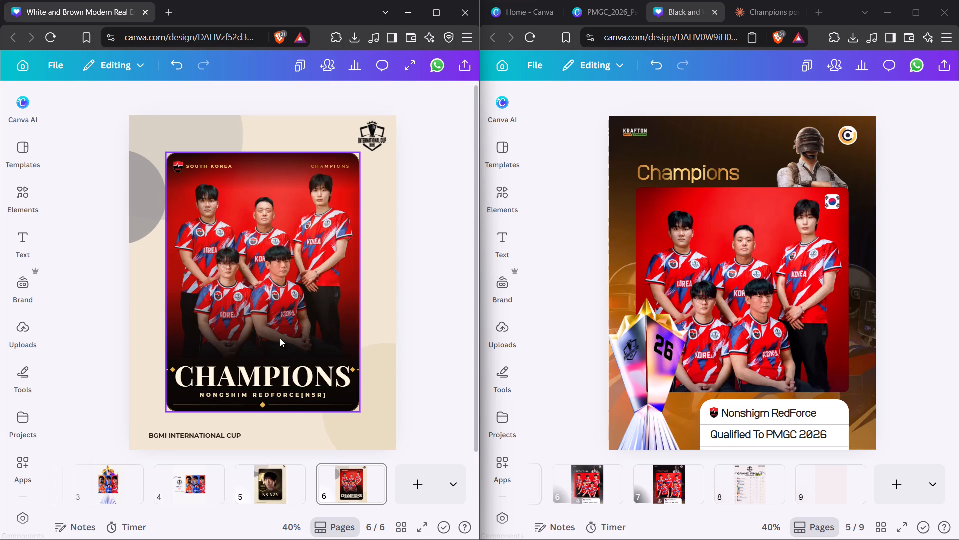
Delete the SOUTH KOREA text beside the team logo on the card.
{"action": "left_click", "coordinate": [220, 165]}
{"action": "key", "text": "Delete"}
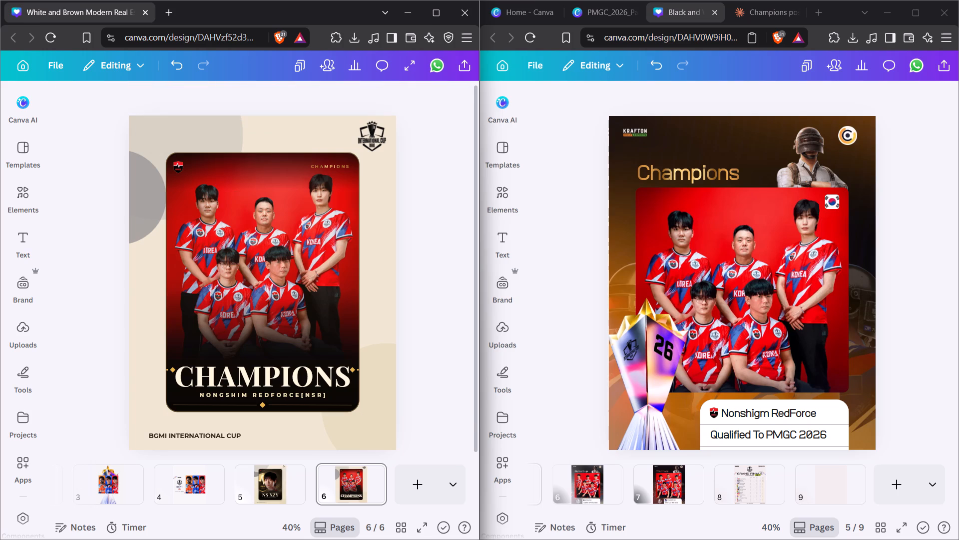
Enlarge the Nongshim RedForce logo in the card's upper-left corner and nudge it slightly inward from the card's edges.
{"action": "left_click", "coordinate": [177, 168]}
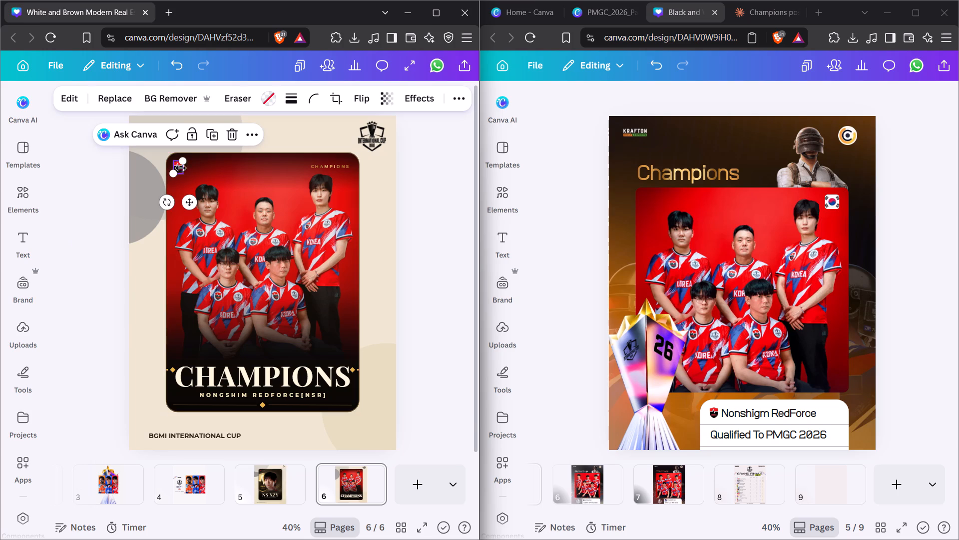
{"action": "left_click_drag", "start_coordinate": [173, 172], "coordinate": [169, 180]}
{"action": "left_click_drag", "start_coordinate": [175, 169], "coordinate": [179, 168]}
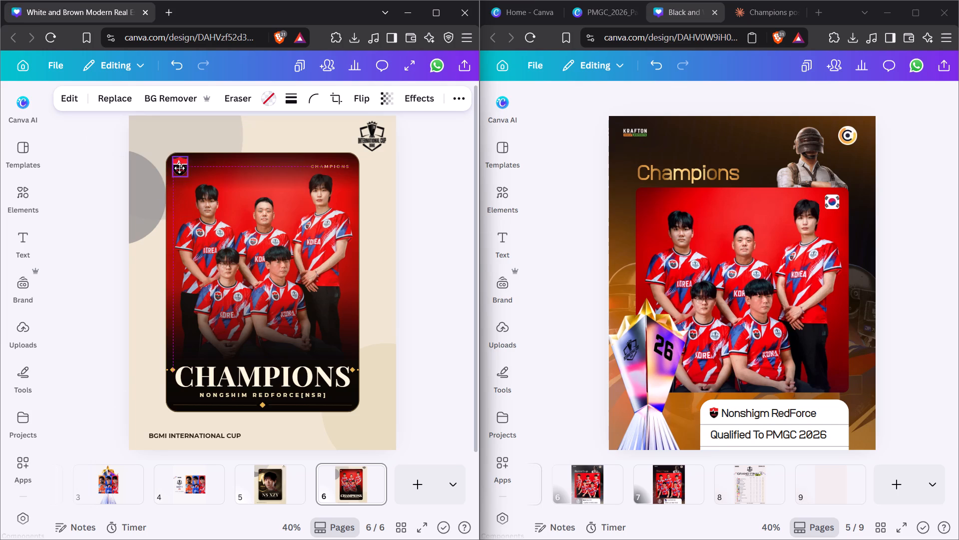
{"action": "left_click_drag", "start_coordinate": [179, 168], "coordinate": [182, 168]}
{"action": "left_click", "coordinate": [85, 232]}
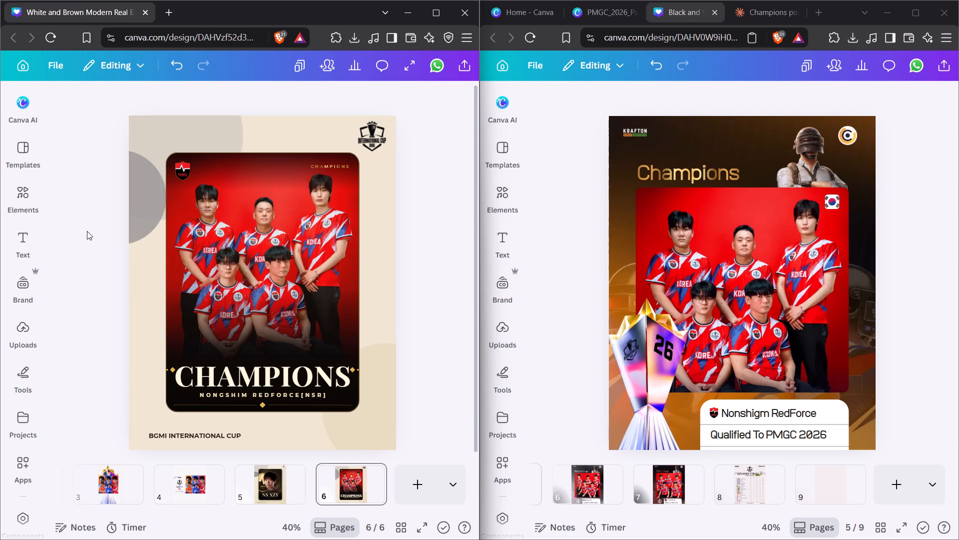
Replace the team logo in the card's upper-left corner with an image from the uploads.
{"action": "left_click", "coordinate": [183, 172]}
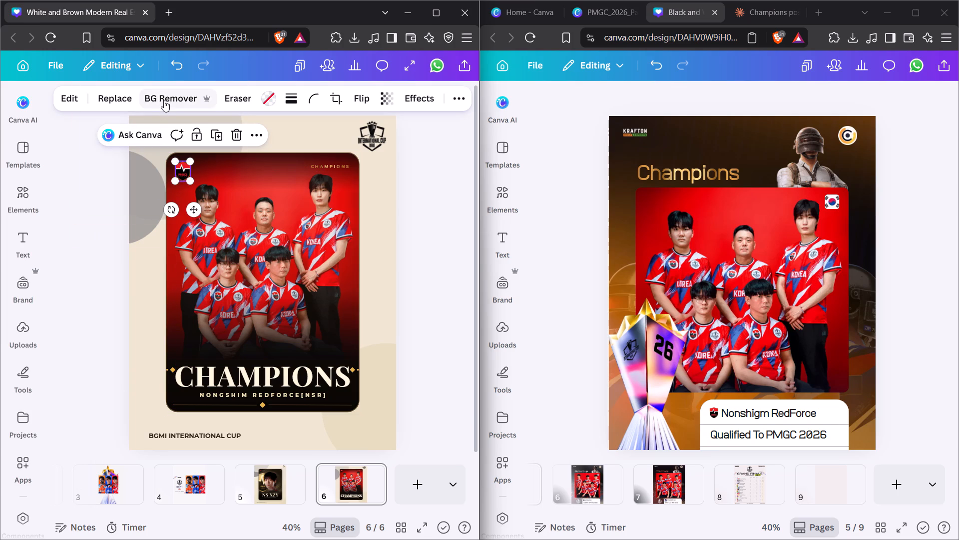
{"action": "left_click", "coordinate": [119, 100]}
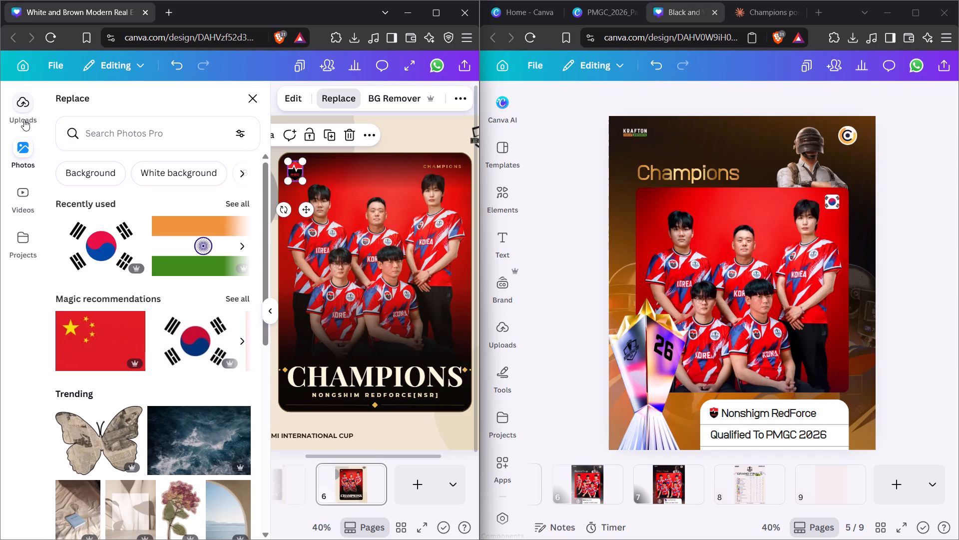
{"action": "left_click", "coordinate": [25, 107]}
{"action": "scroll", "coordinate": [146, 354], "scroll_direction": "down", "scroll_amount": 10}
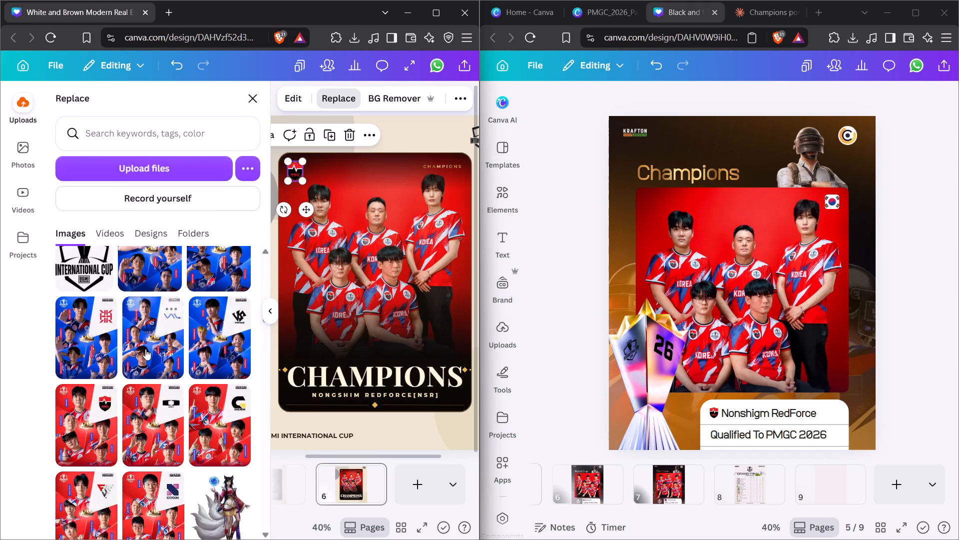
{"action": "scroll", "coordinate": [145, 349], "scroll_direction": "down", "scroll_amount": 12}
{"action": "scroll", "coordinate": [143, 321], "scroll_direction": "down", "scroll_amount": 12}
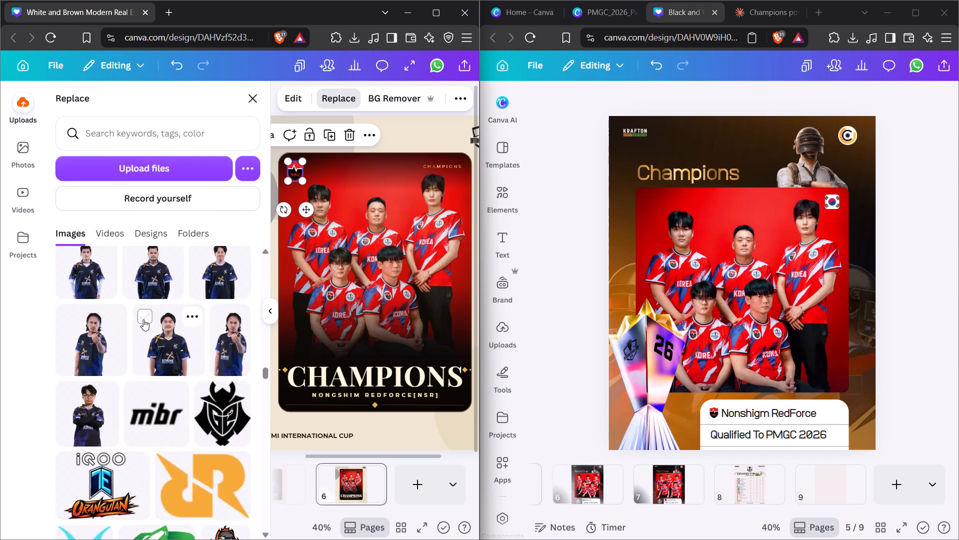
{"action": "scroll", "coordinate": [143, 319], "scroll_direction": "down", "scroll_amount": 20}
{"action": "scroll", "coordinate": [143, 319], "scroll_direction": "down", "scroll_amount": 9}
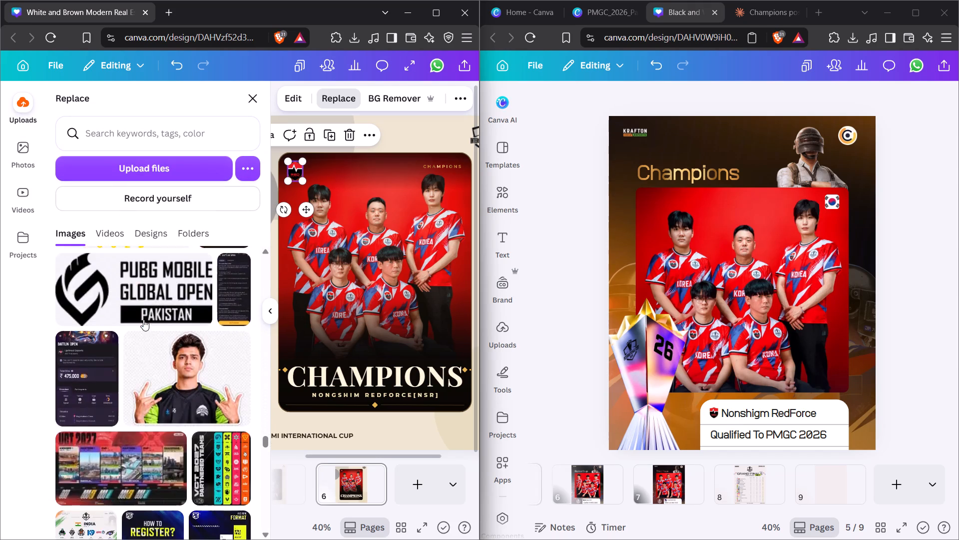
{"action": "scroll", "coordinate": [143, 319], "scroll_direction": "down", "scroll_amount": 16}
{"action": "scroll", "coordinate": [143, 316], "scroll_direction": "down", "scroll_amount": 6}
{"action": "scroll", "coordinate": [143, 315], "scroll_direction": "up", "scroll_amount": 4}
{"action": "left_click", "coordinate": [154, 374]}
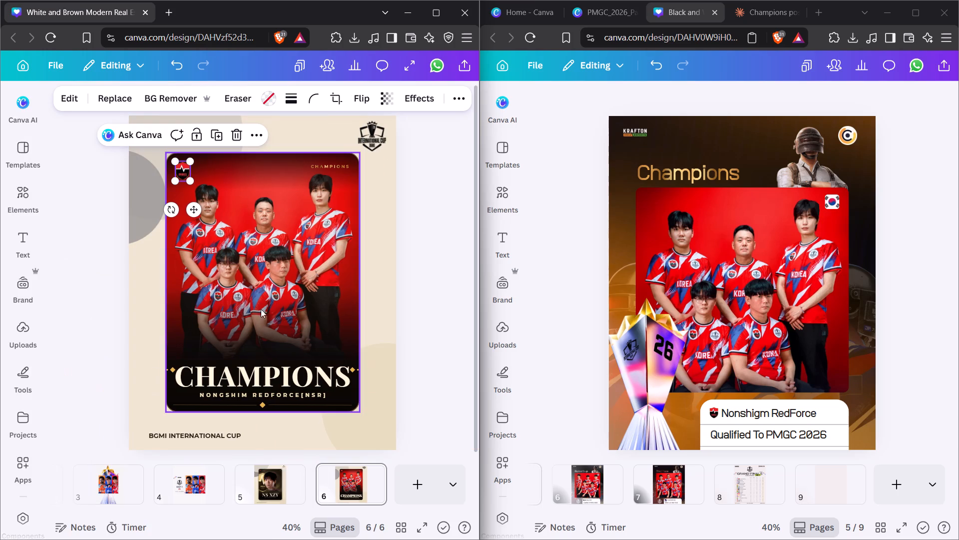
{"action": "left_click", "coordinate": [99, 236]}
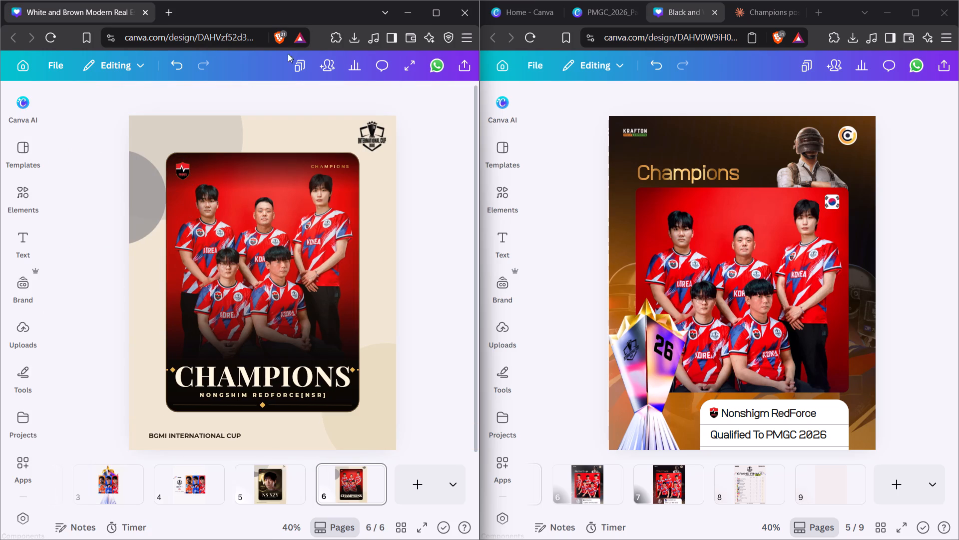
Switch to the BGMI International Cup match stream.
{"action": "key", "text": "alt+Tab"}
{"action": "key", "text": "alt+Tab"}
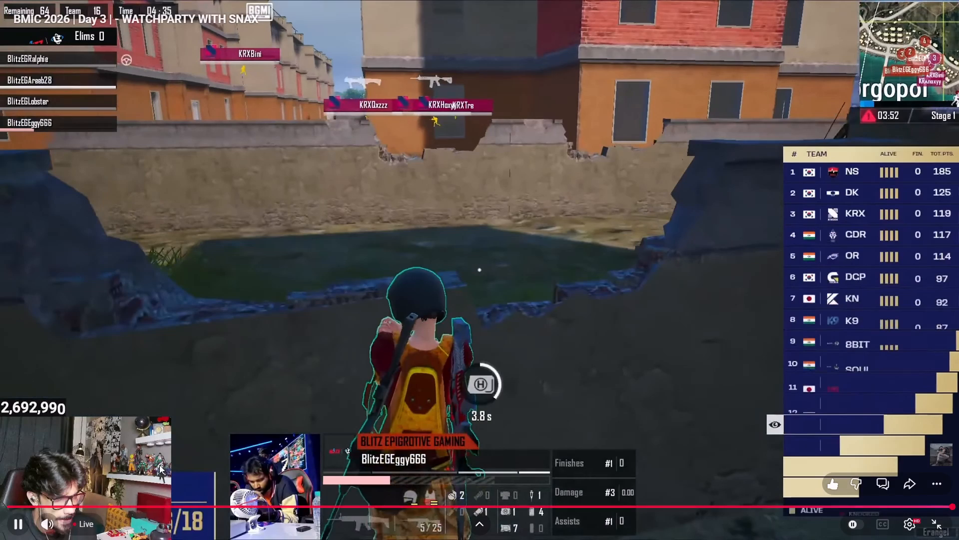
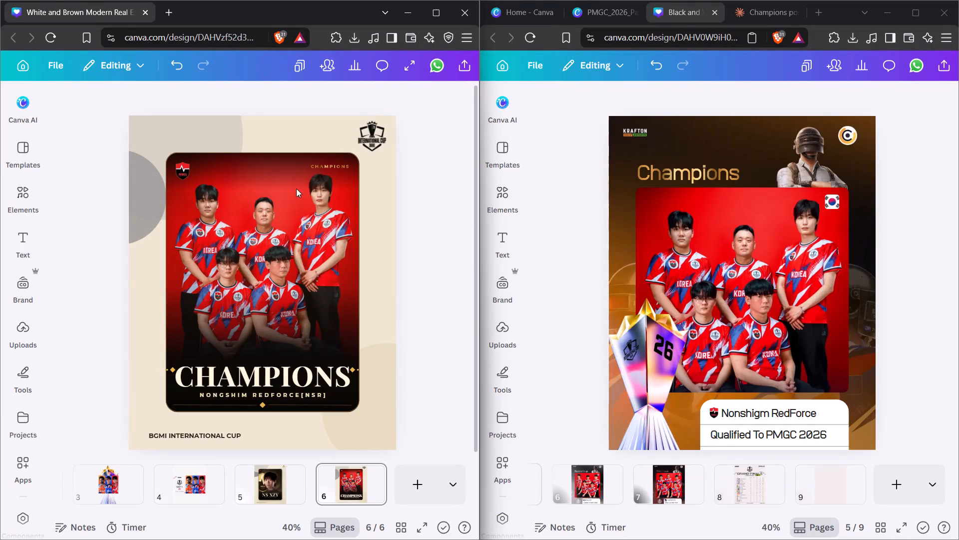
Delete the standing helmeted character figure from the Champions, Runner's up and Third Place poster pages.
{"action": "left_click", "coordinate": [816, 159]}
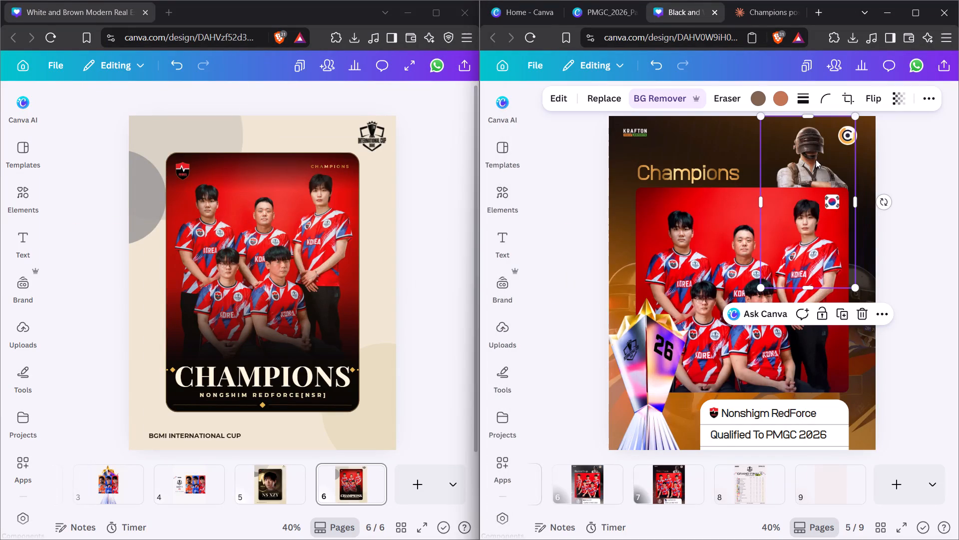
{"action": "key", "text": "Delete"}
{"action": "left_click", "coordinate": [953, 303]}
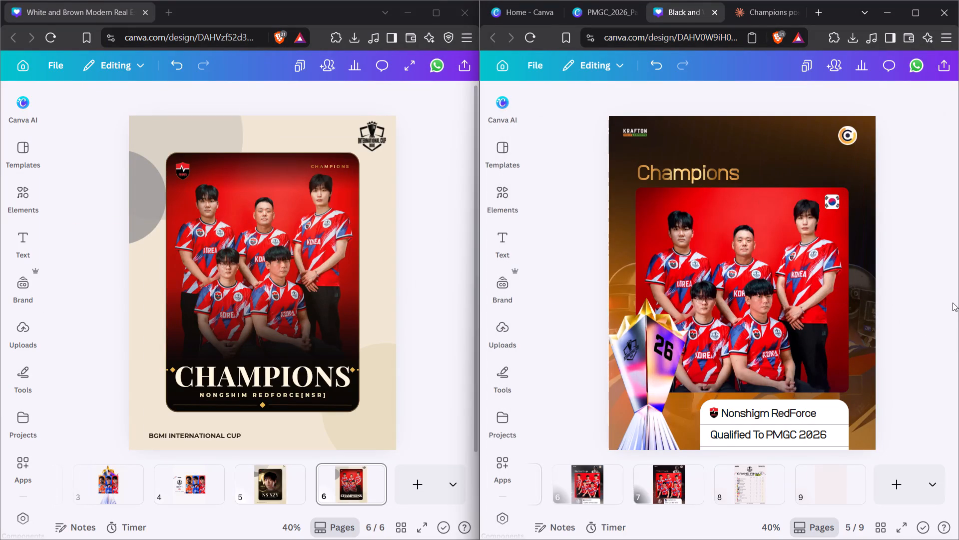
{"action": "key", "text": "Right"}
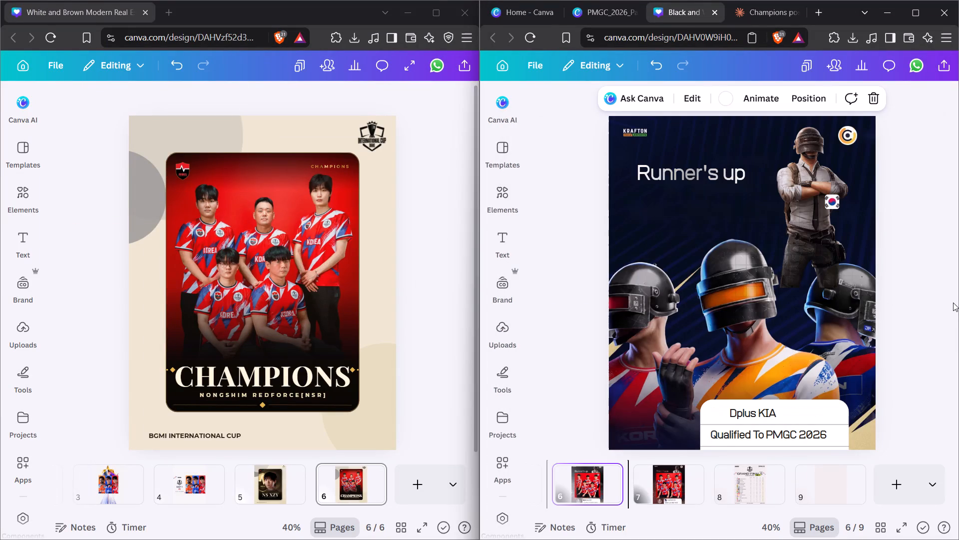
{"action": "left_click", "coordinate": [796, 159]}
{"action": "key", "text": "Delete"}
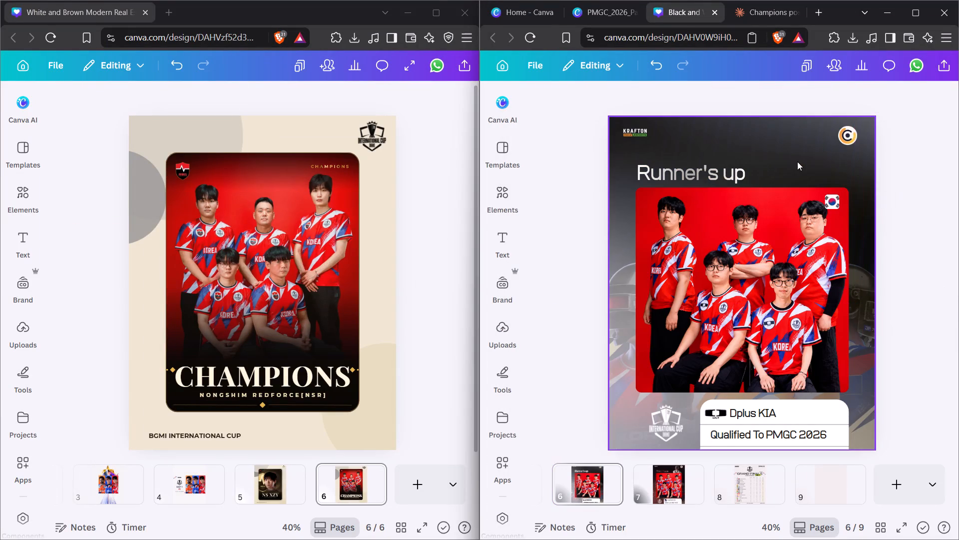
{"action": "key", "text": "Right"}
{"action": "left_click", "coordinate": [797, 161]}
{"action": "key", "text": "Delete"}
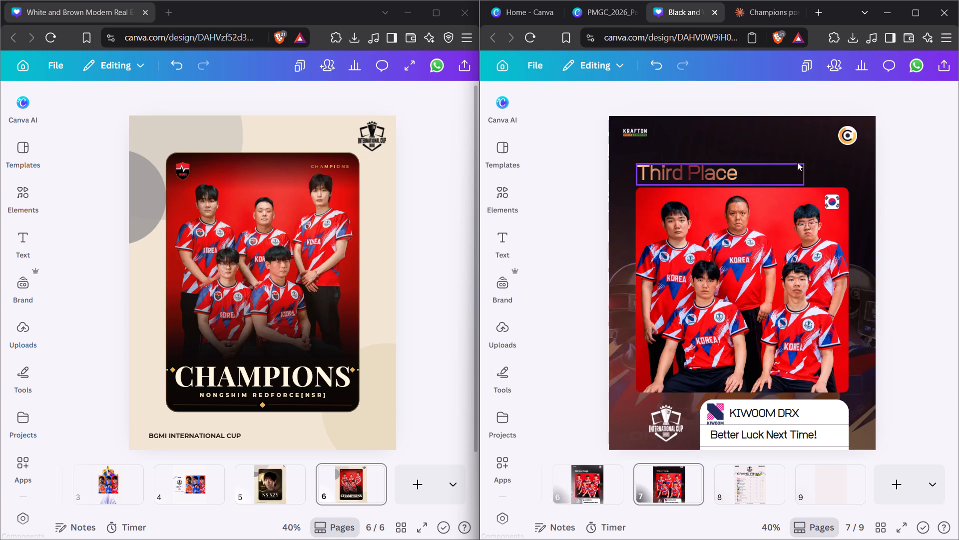
{"action": "left_click", "coordinate": [925, 305]}
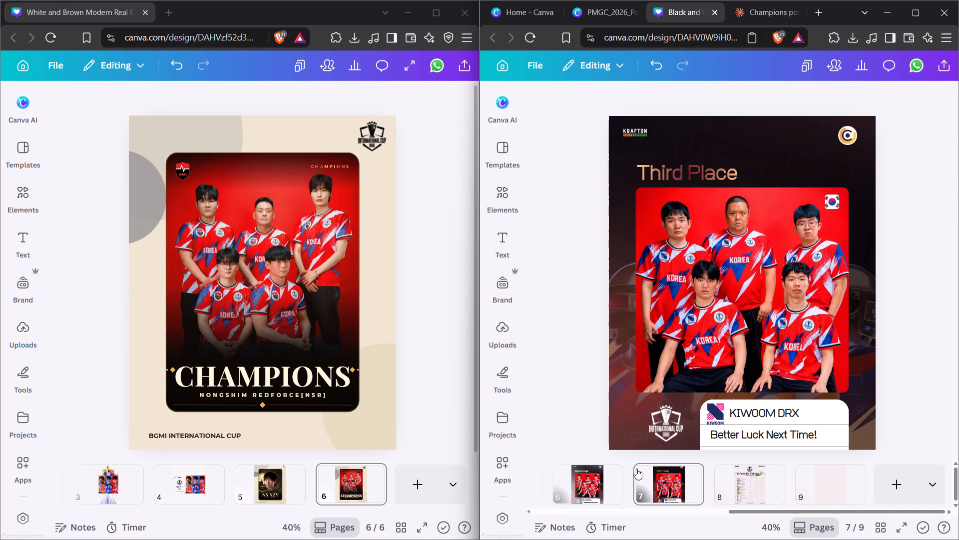
Look back through the Runner's up page to the Champions poster page in the black poster design.
{"action": "left_click", "coordinate": [565, 499]}
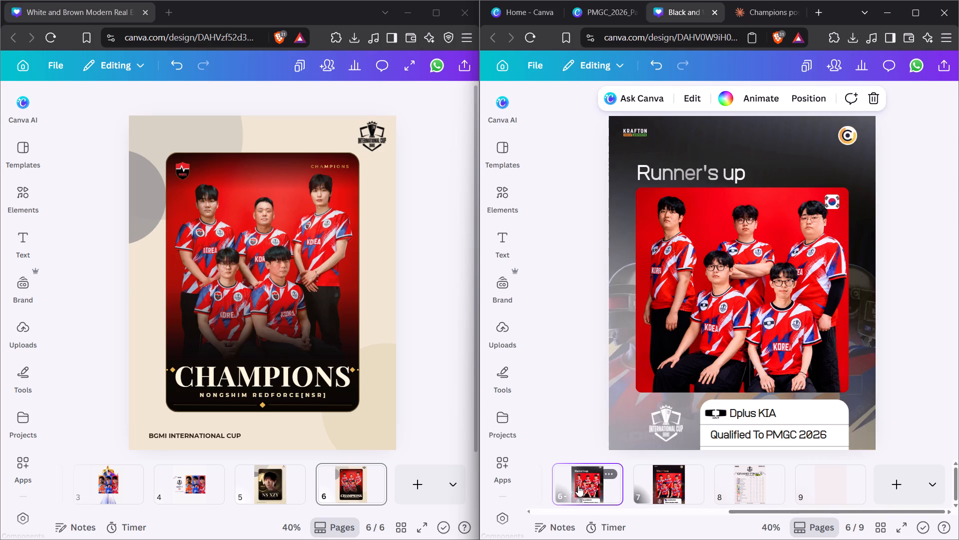
{"action": "left_click", "coordinate": [586, 491]}
{"action": "key", "text": "Left"}
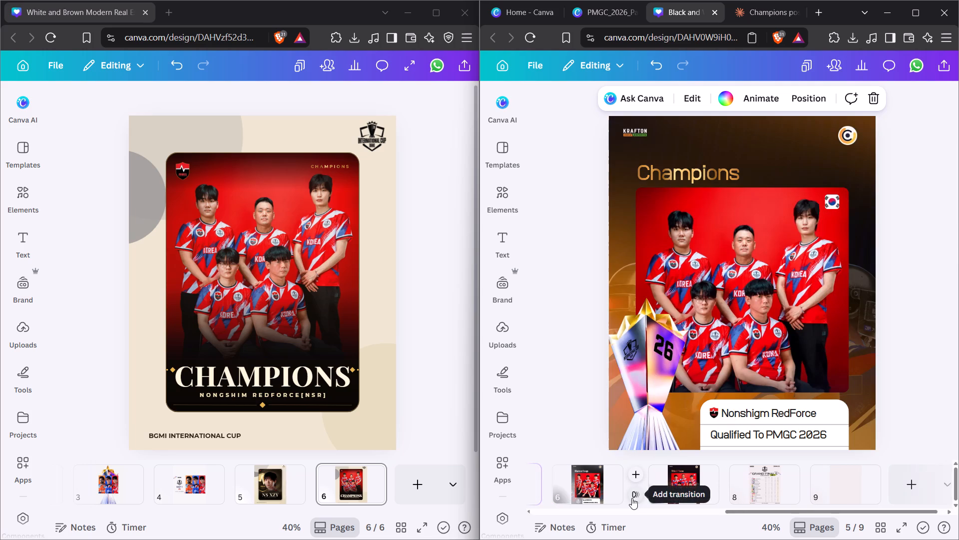
{"action": "left_click", "coordinate": [916, 316]}
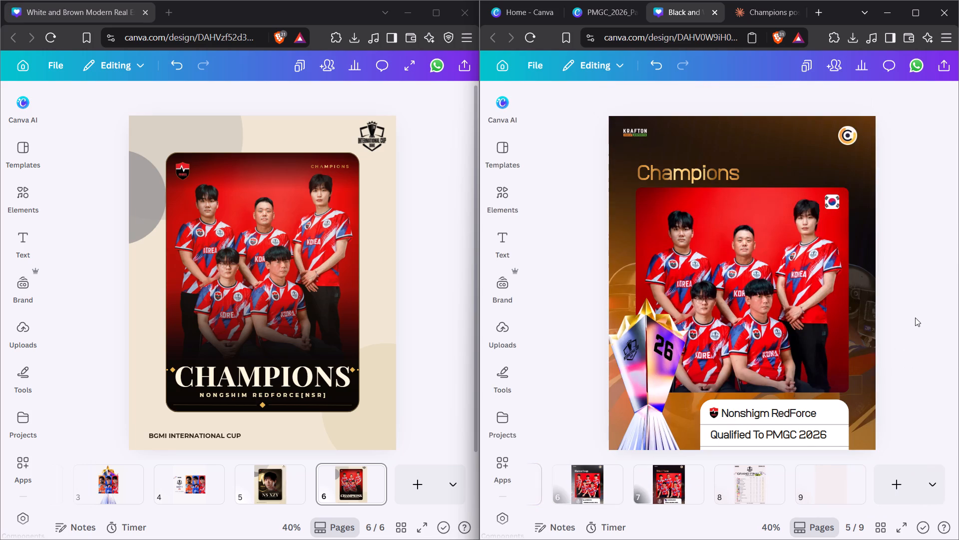
Open the team name line beneath the CHAMPIONS title on page 6 of the white and brown design for text editing.
{"action": "left_click", "coordinate": [421, 336]}
{"action": "key", "text": "alt+Tab"}
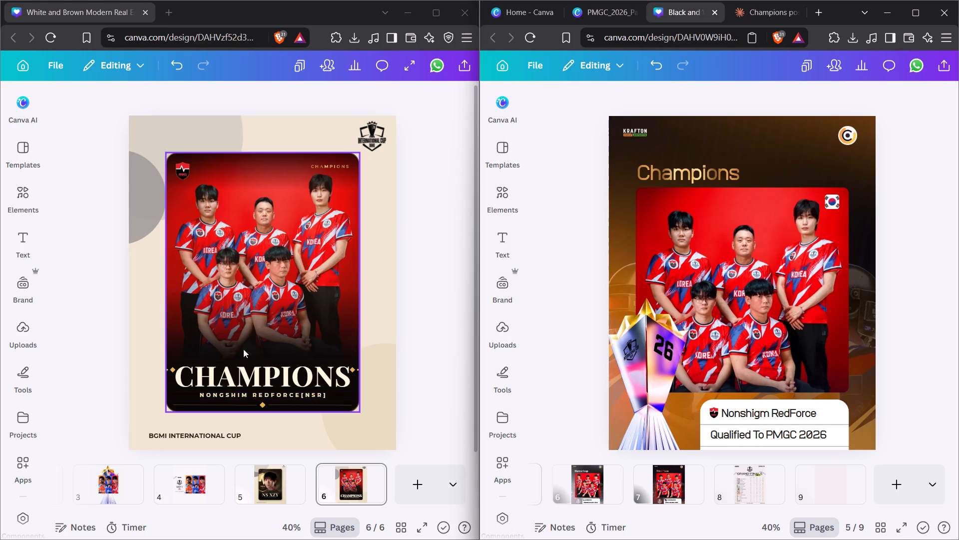
{"action": "left_click", "coordinate": [257, 393]}
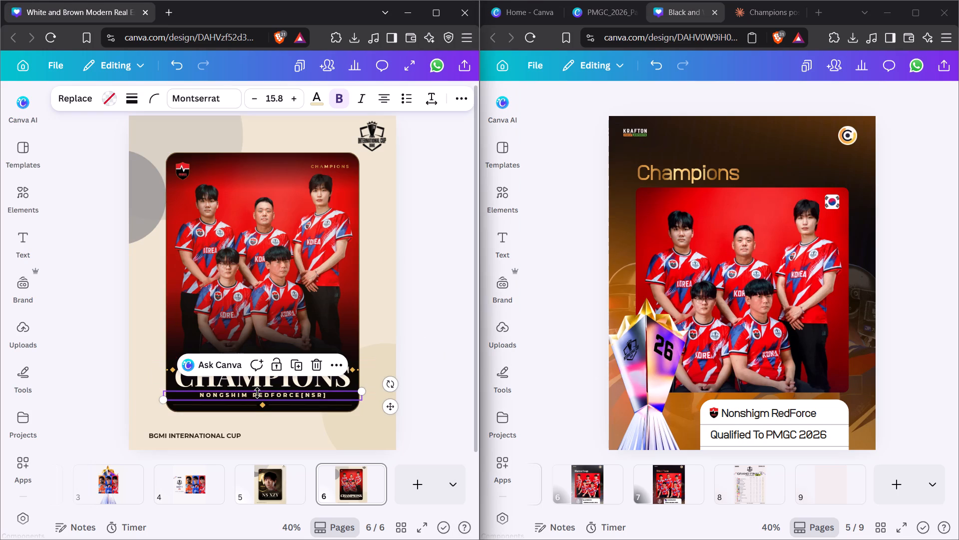
{"action": "double_click", "coordinate": [269, 395]}
{"action": "left_click", "coordinate": [291, 525]}
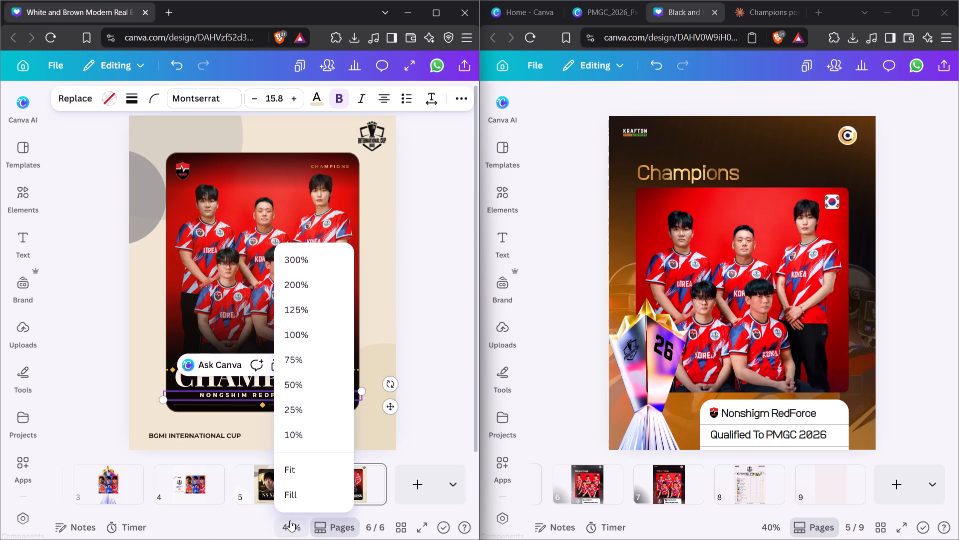
{"action": "left_click", "coordinate": [305, 289]}
{"action": "scroll", "coordinate": [314, 358], "scroll_direction": "down", "scroll_amount": 7}
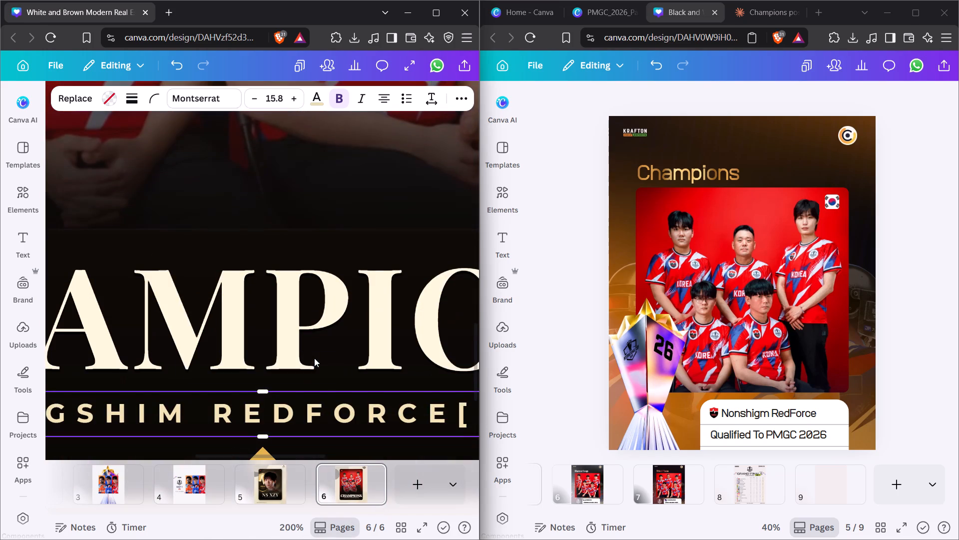
{"action": "double_click", "coordinate": [312, 412]}
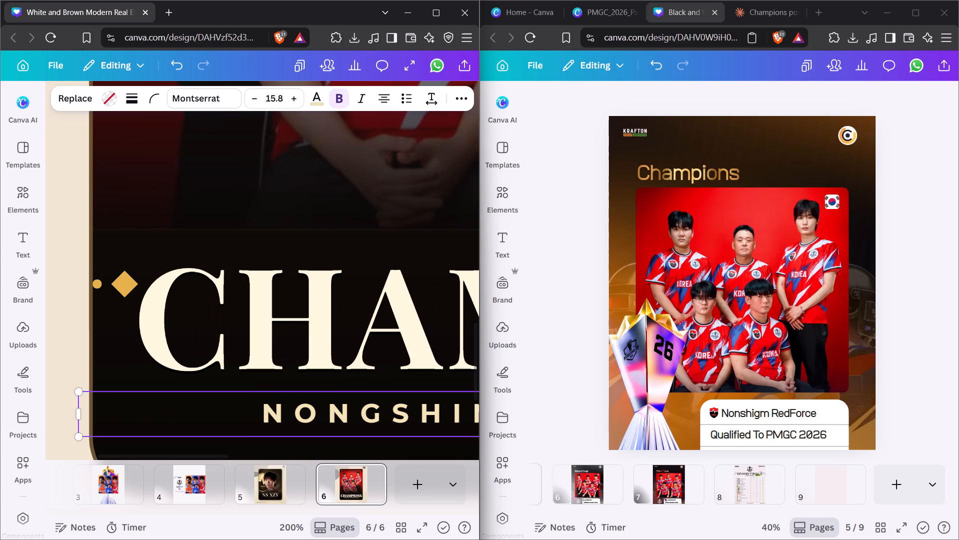
Copy the word NONGSHIM from the team-name line under CHAMPIONS on the beige poster.
{"action": "key", "text": "ctrl+c"}
{"action": "key", "text": "ctrl+c"}
{"action": "key", "text": "ctrl+c"}
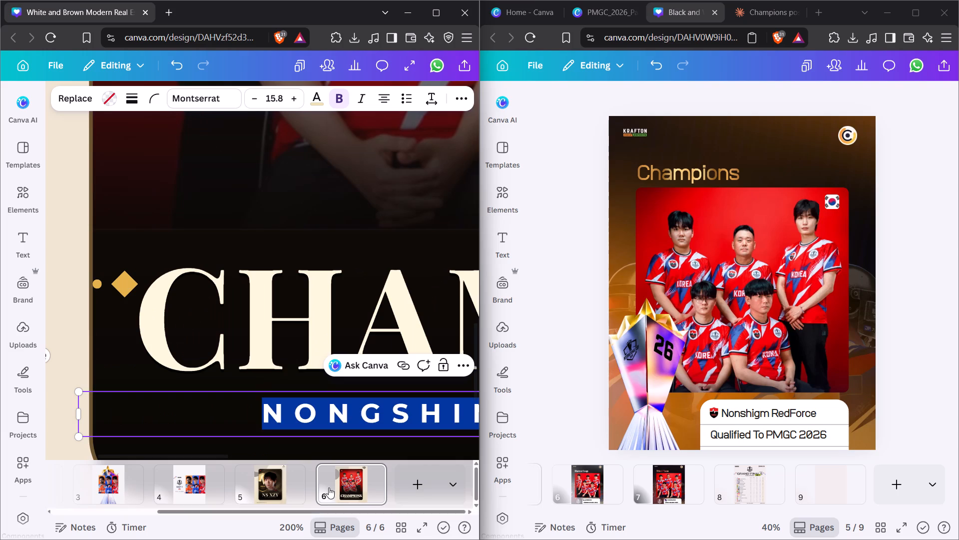
{"action": "left_click", "coordinate": [291, 529]}
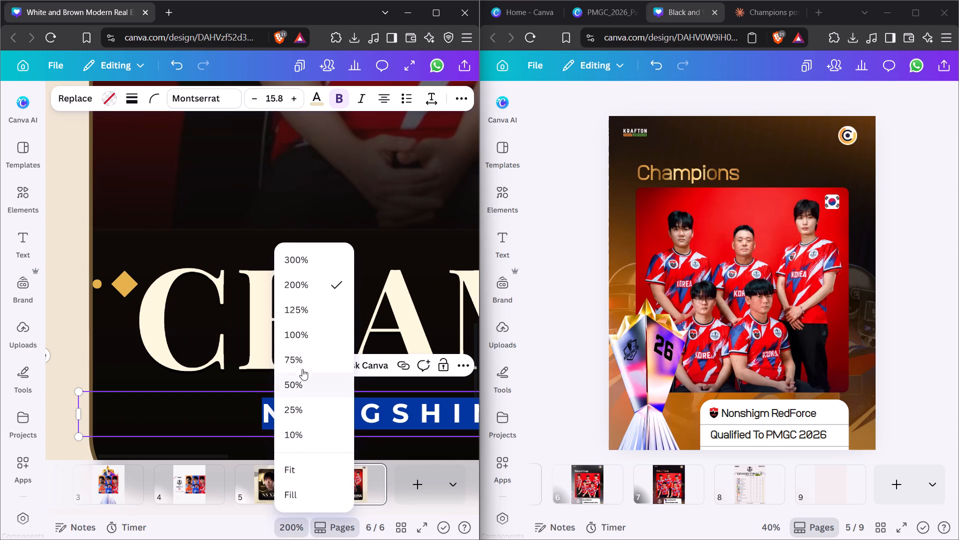
{"action": "left_click", "coordinate": [297, 387]}
{"action": "scroll", "coordinate": [288, 433], "scroll_direction": "up", "scroll_amount": 1}
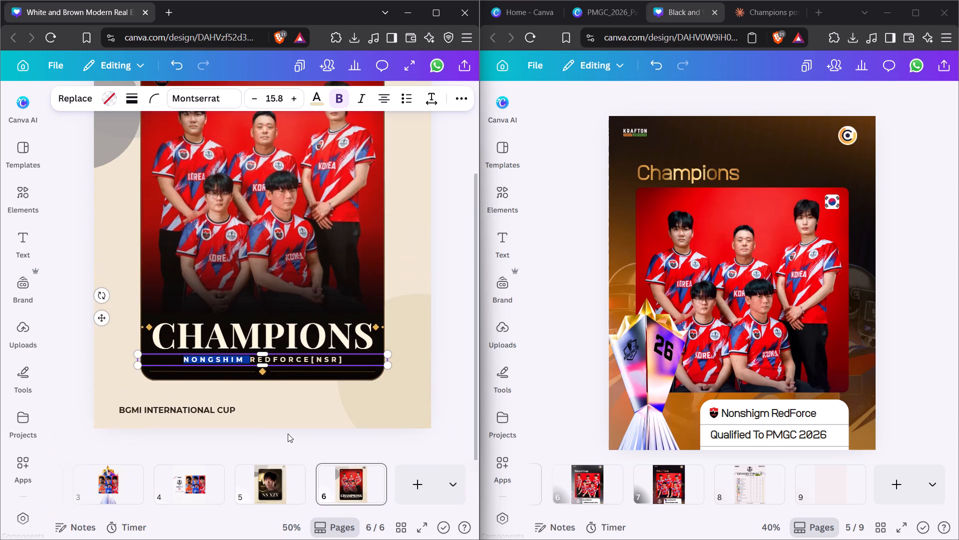
{"action": "scroll", "coordinate": [288, 433], "scroll_direction": "up", "scroll_amount": 2}
{"action": "left_click", "coordinate": [292, 525]}
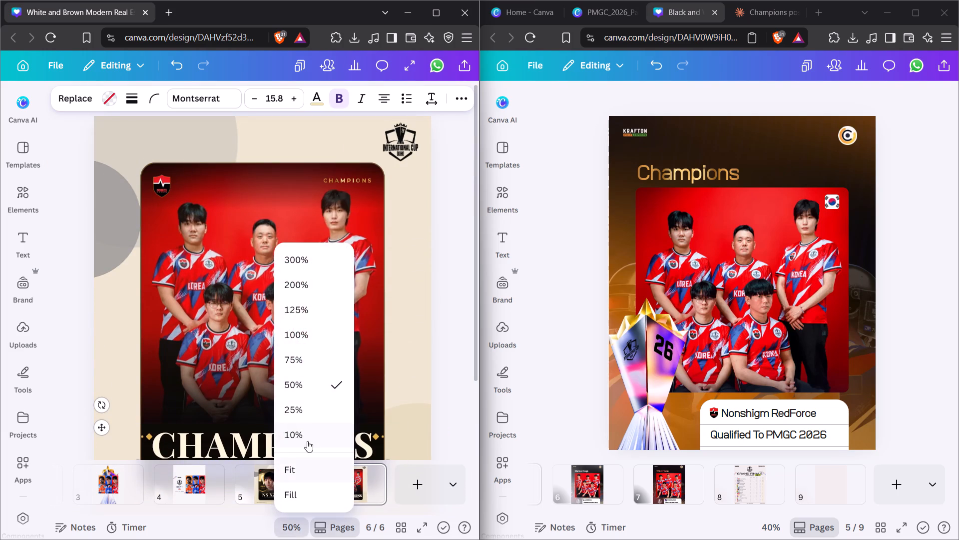
{"action": "left_click", "coordinate": [312, 416]}
{"action": "scroll", "coordinate": [386, 349], "scroll_direction": "up", "scroll_amount": 2}
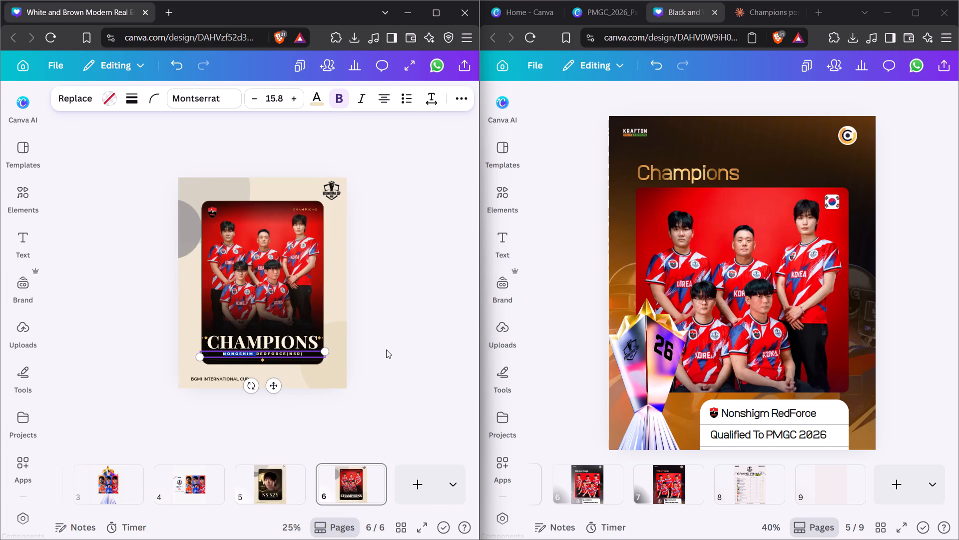
{"action": "left_click", "coordinate": [386, 349]}
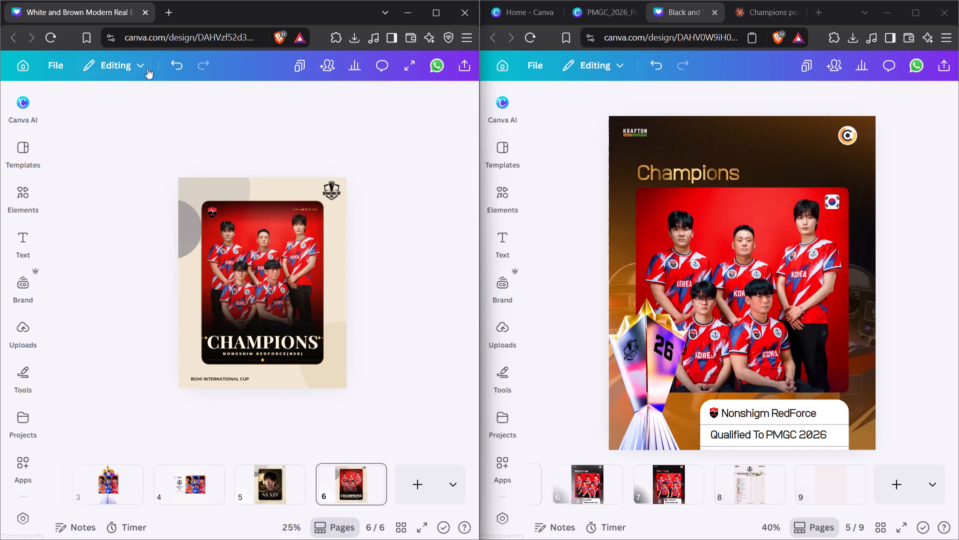
Undo the recent team logo changes and the deletion of the SOUTH KOREA text on the card.
{"action": "left_click", "coordinate": [175, 65]}
{"action": "left_click", "coordinate": [175, 65]}
{"action": "left_click", "coordinate": [175, 65]}
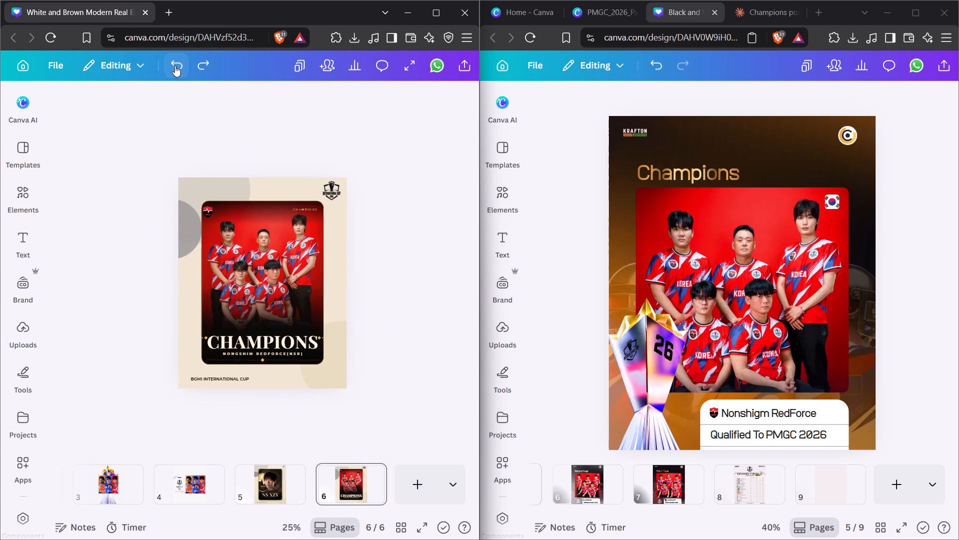
{"action": "left_click", "coordinate": [175, 65]}
{"action": "left_click", "coordinate": [175, 65]}
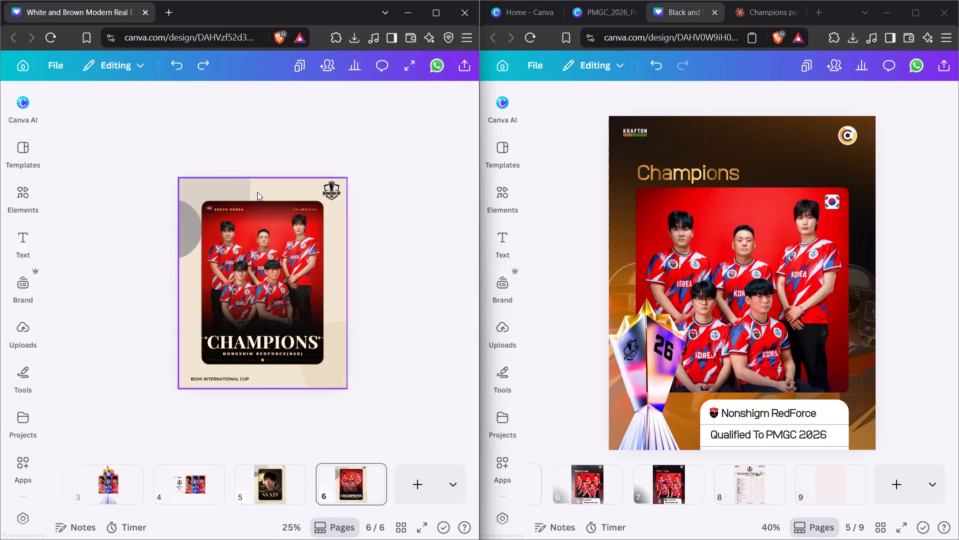
Replace the SOUTH KOREA text beside the card's team logo with NONGSHIM REDFORCE, reusing the copied word.
{"action": "left_click", "coordinate": [225, 208]}
{"action": "left_click", "coordinate": [225, 208]}
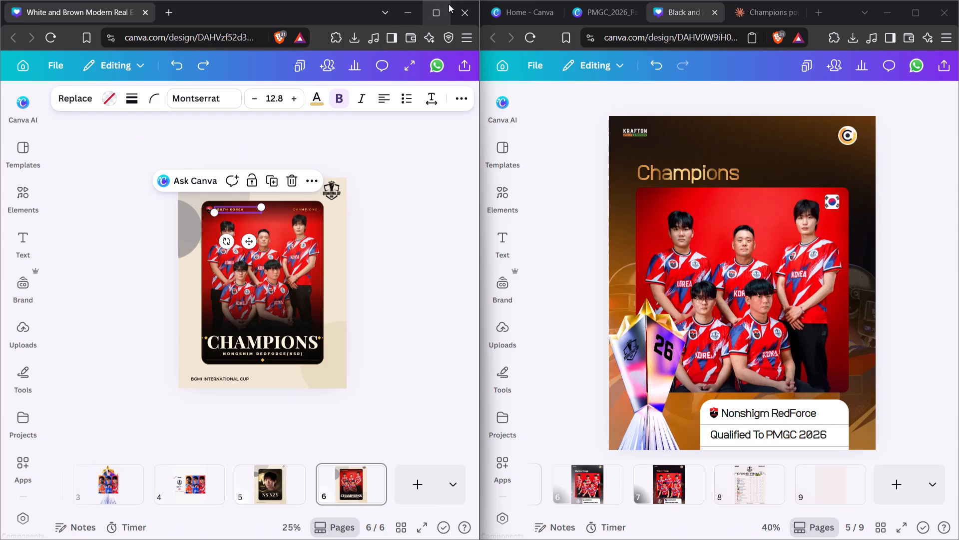
{"action": "left_click", "coordinate": [429, 8]}
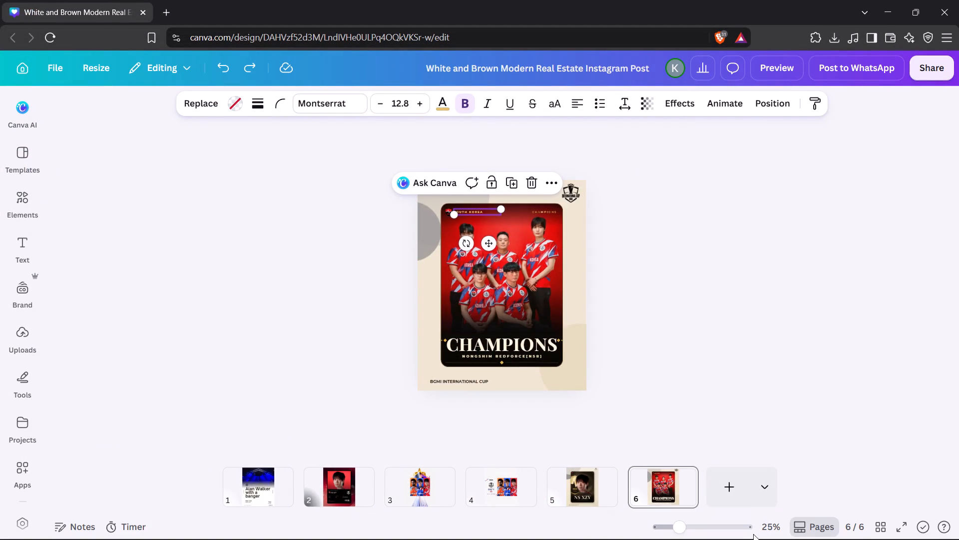
{"action": "left_click_drag", "start_coordinate": [678, 527], "coordinate": [691, 526]}
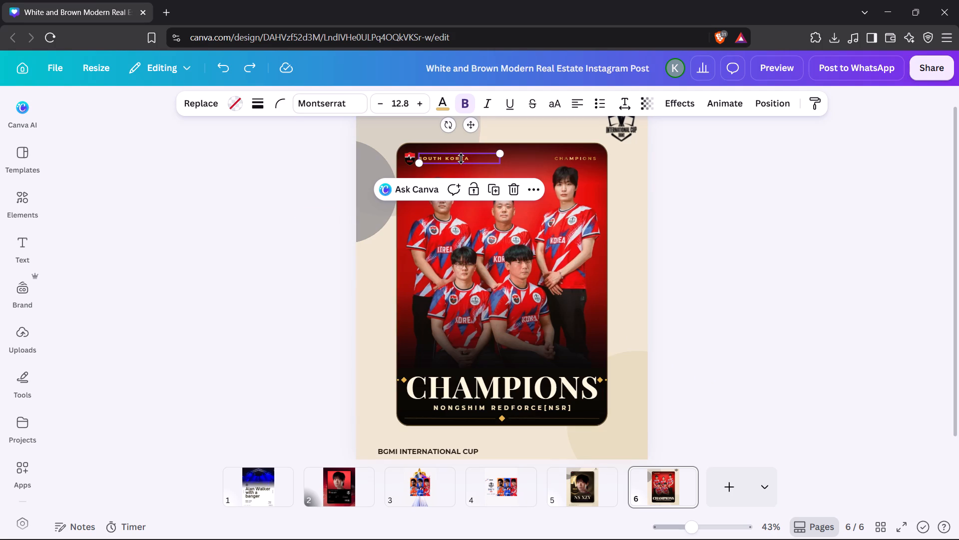
{"action": "double_click", "coordinate": [477, 160]}
{"action": "left_click", "coordinate": [717, 214]}
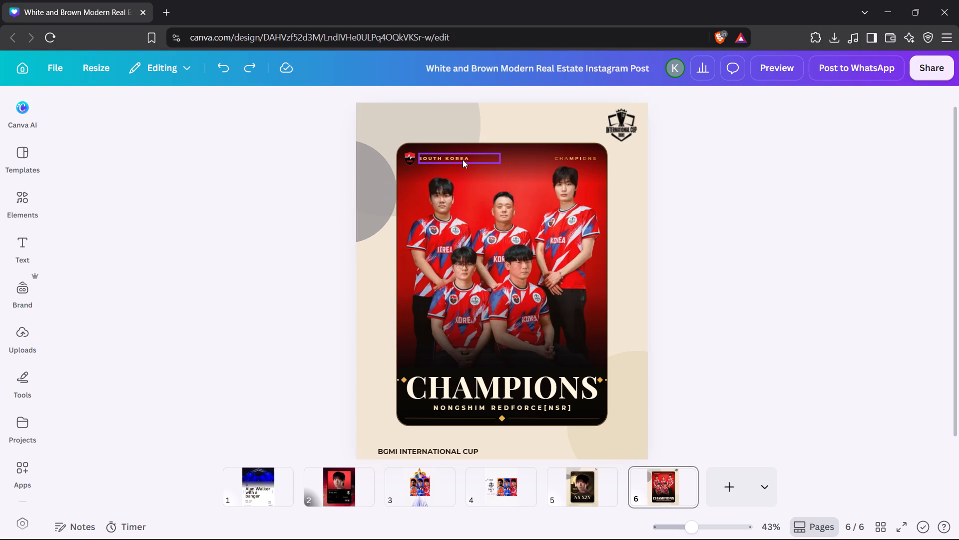
{"action": "double_click", "coordinate": [462, 158]}
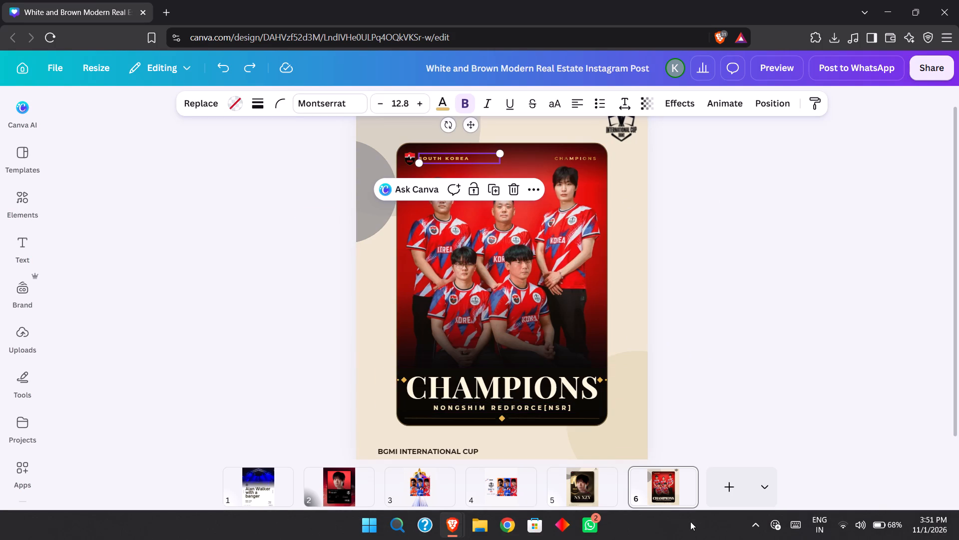
{"action": "left_click_drag", "start_coordinate": [699, 528], "coordinate": [707, 528]}
{"action": "scroll", "coordinate": [505, 332], "scroll_direction": "up", "scroll_amount": 3}
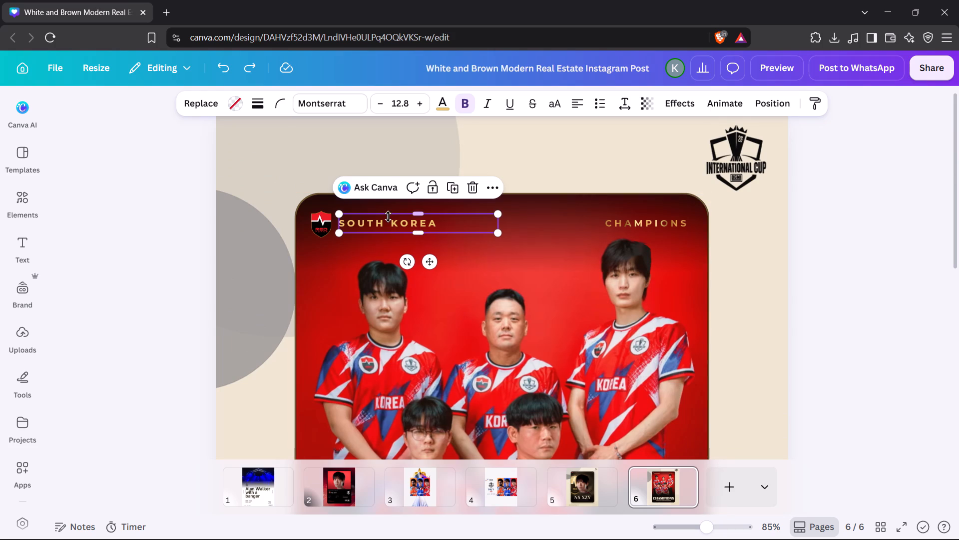
{"action": "left_click", "coordinate": [388, 216]}
{"action": "double_click", "coordinate": [385, 220]}
{"action": "key", "text": "ctrl+a"}
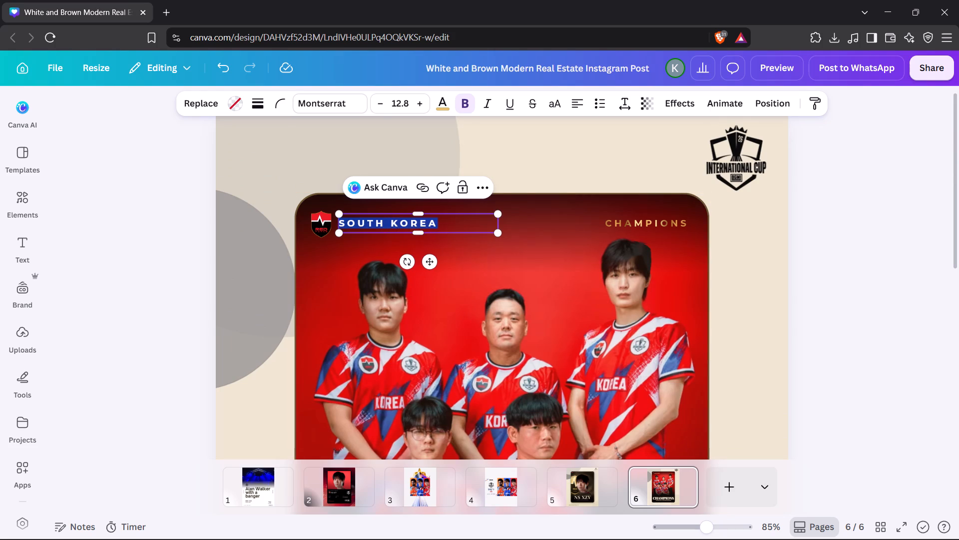
{"action": "key", "text": "ctrl+v"}
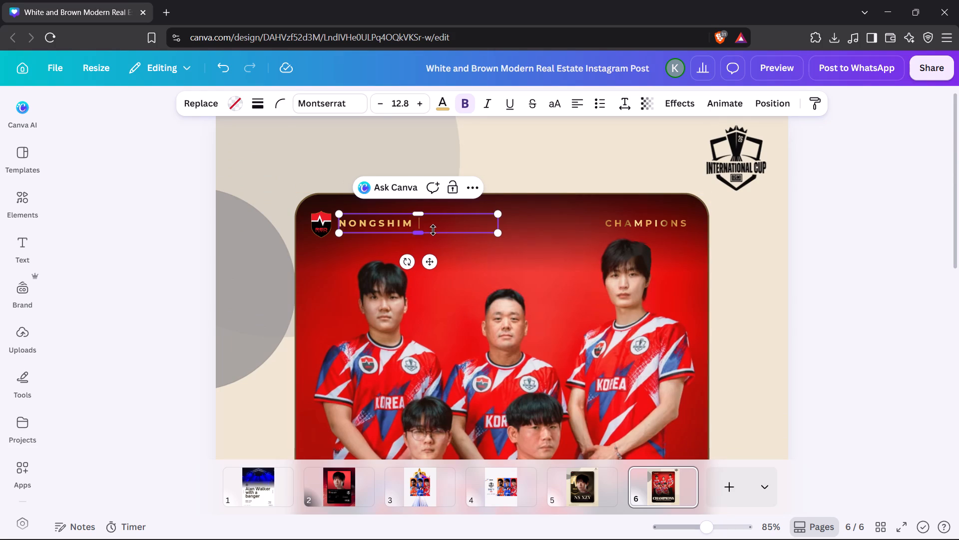
{"action": "type", "text": "REDFO"}
{"action": "type", "text": "RCE"}
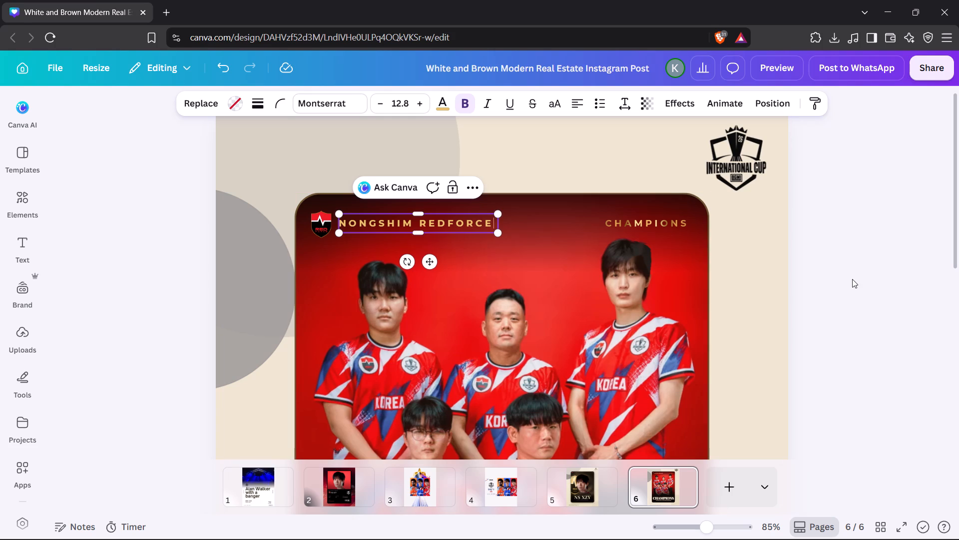
{"action": "left_click", "coordinate": [852, 279]}
Replace the team logo in the card's upper-left corner with the Nongshim RedForce logo from the uploads.
{"action": "left_click", "coordinate": [320, 222]}
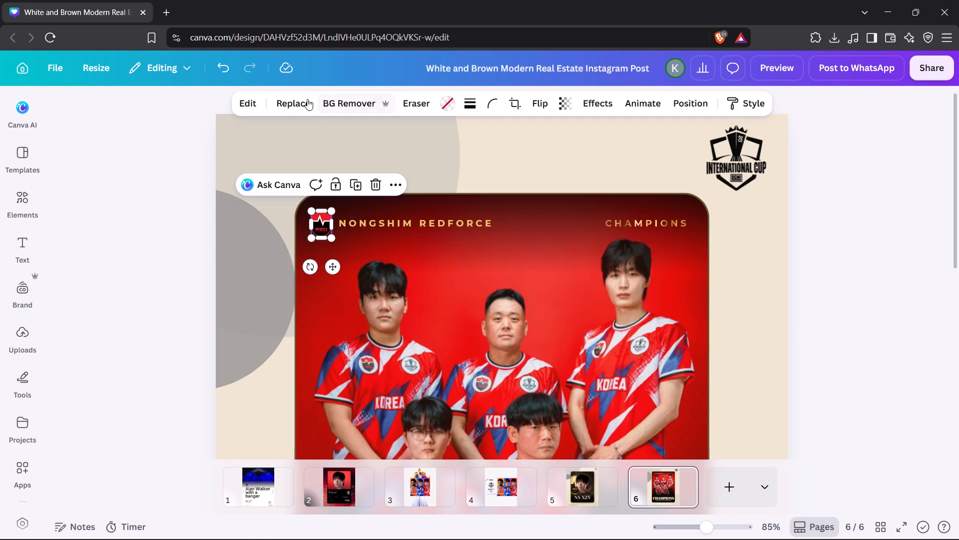
{"action": "left_click", "coordinate": [302, 99]}
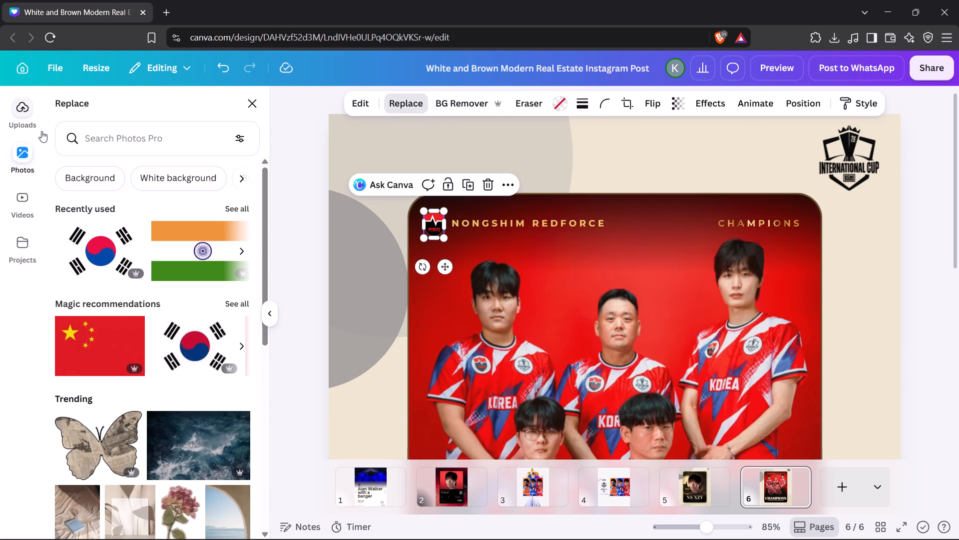
{"action": "left_click", "coordinate": [19, 109]}
{"action": "left_click", "coordinate": [151, 379]}
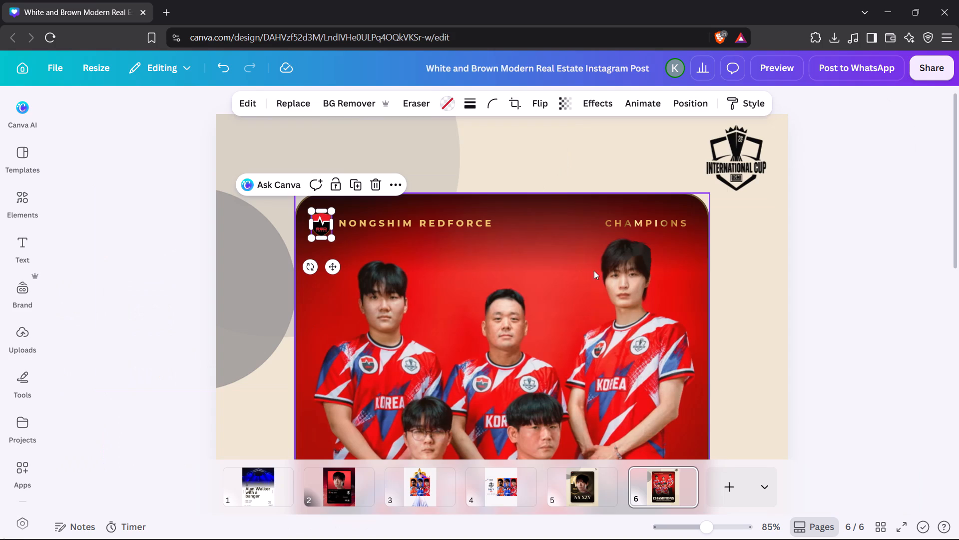
{"action": "left_click", "coordinate": [860, 312]}
Change the line under CHAMPIONS on the card to QUALIFIED TO PMGC 2026.
{"action": "scroll", "coordinate": [777, 296], "scroll_direction": "down", "scroll_amount": 8}
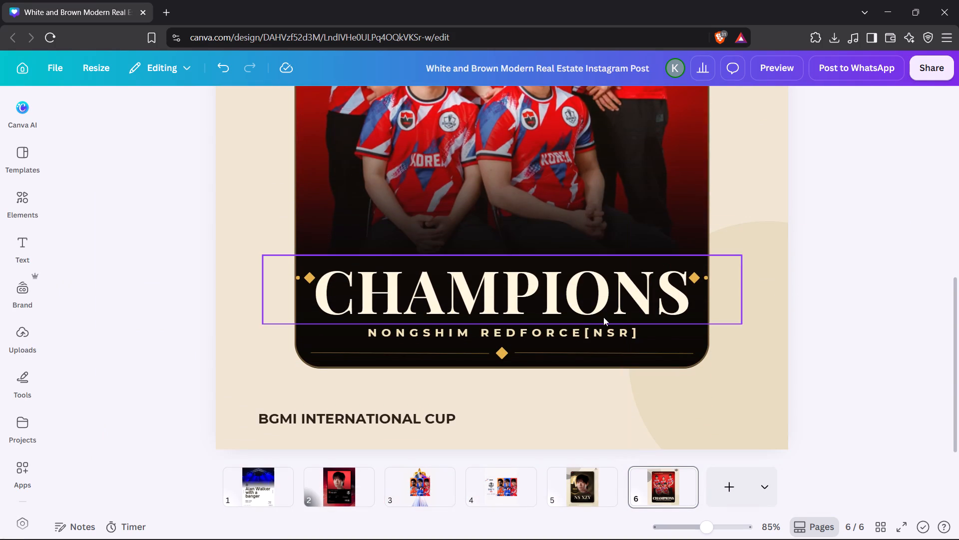
{"action": "double_click", "coordinate": [575, 330]}
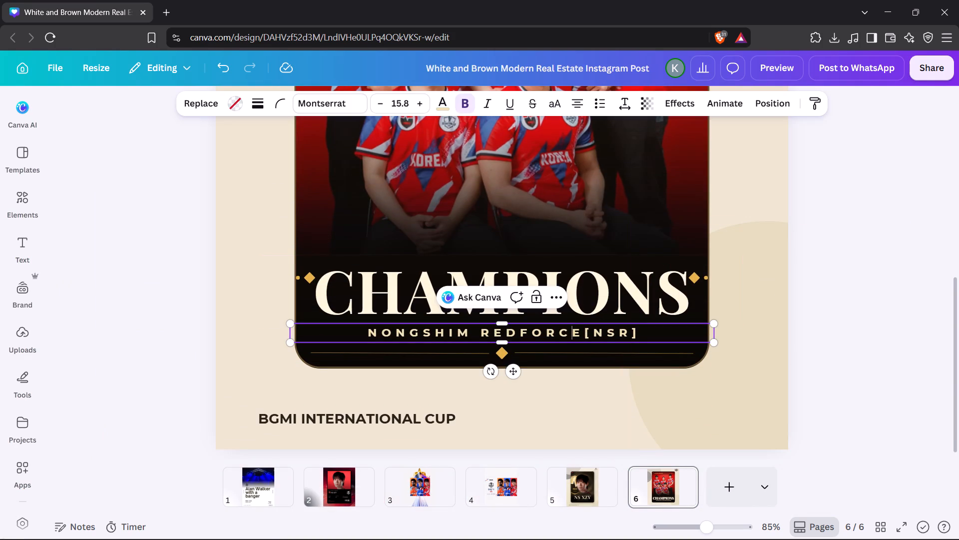
{"action": "key", "text": "ctrl+a"}
{"action": "type", "text": "QUALIFIED TO PMGC"}
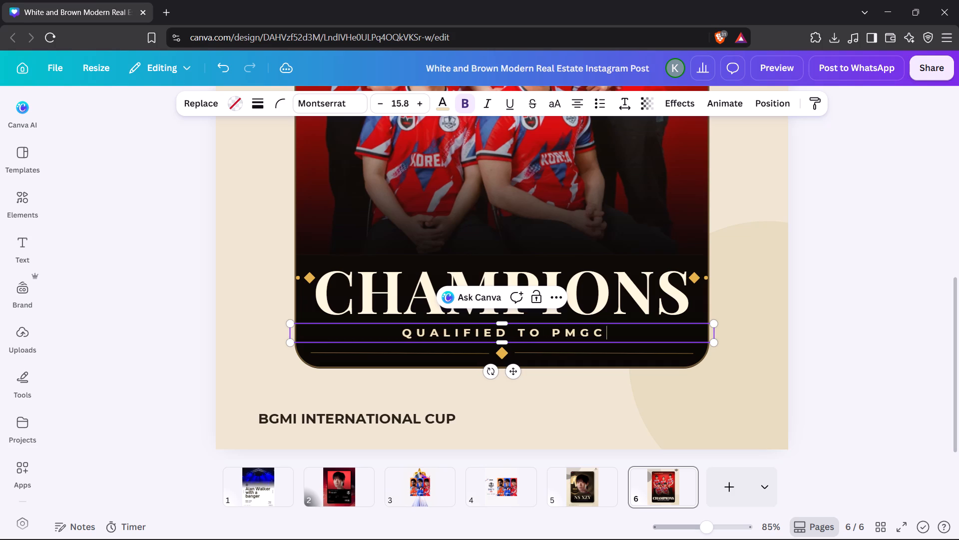
{"action": "key", "text": "space"}
{"action": "type", "text": "2026"}
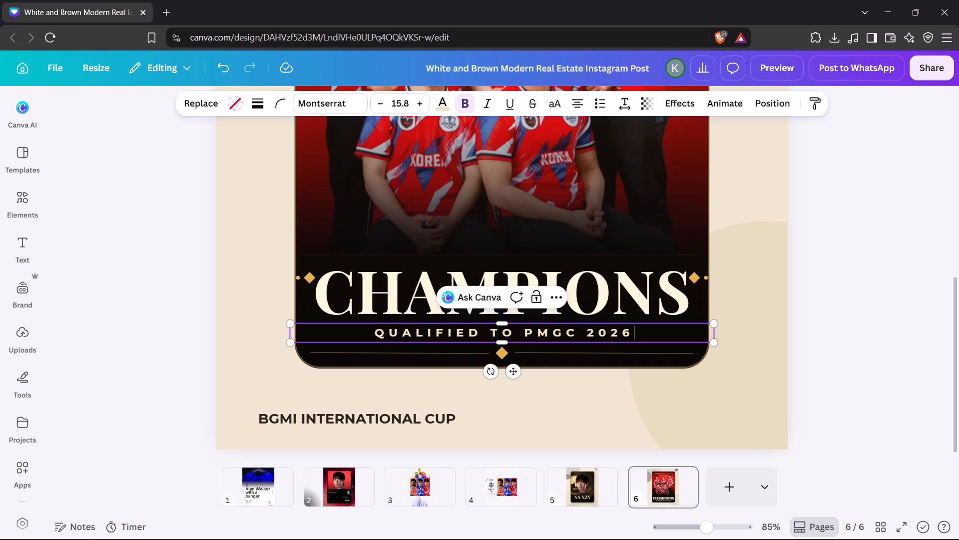
{"action": "left_click", "coordinate": [816, 342]}
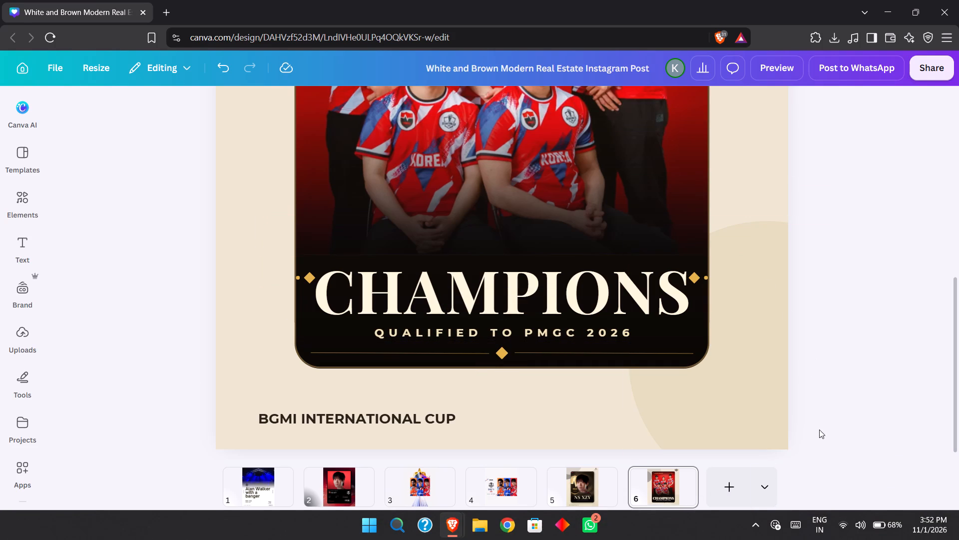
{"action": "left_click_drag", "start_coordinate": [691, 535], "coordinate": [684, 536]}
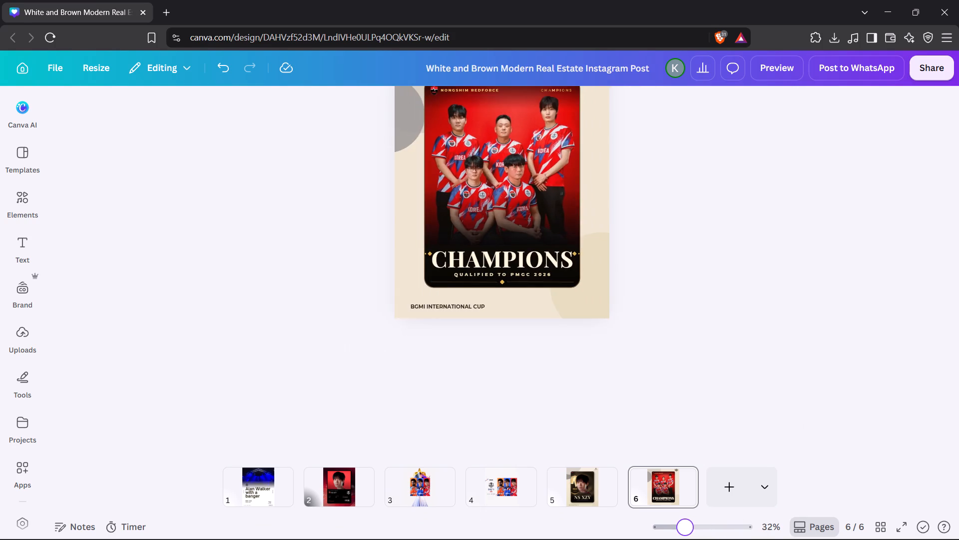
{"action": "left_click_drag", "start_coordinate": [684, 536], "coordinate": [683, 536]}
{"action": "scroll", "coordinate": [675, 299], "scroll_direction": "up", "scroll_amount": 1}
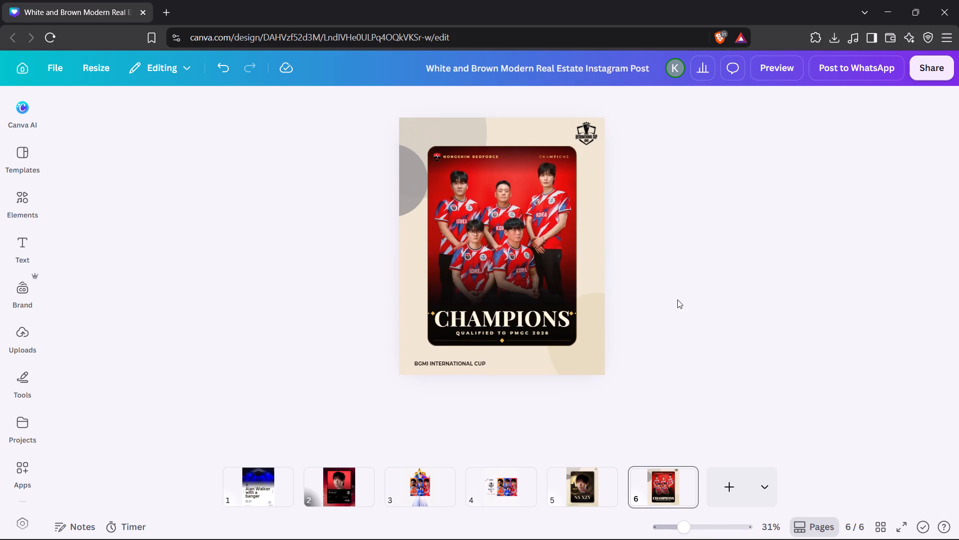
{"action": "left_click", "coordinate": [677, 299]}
Replace the BGMI INTERNATIONAL CUP text below the Champions card with CORE ESPORTS.
{"action": "double_click", "coordinate": [458, 363]}
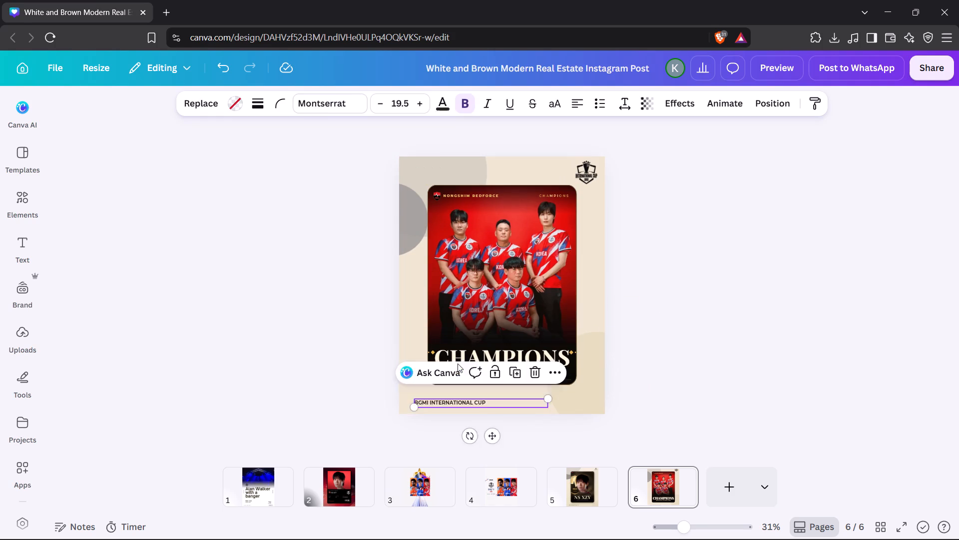
{"action": "left_click", "coordinate": [685, 406]}
{"action": "double_click", "coordinate": [445, 404]}
{"action": "left_click_drag", "start_coordinate": [683, 525], "coordinate": [711, 528]}
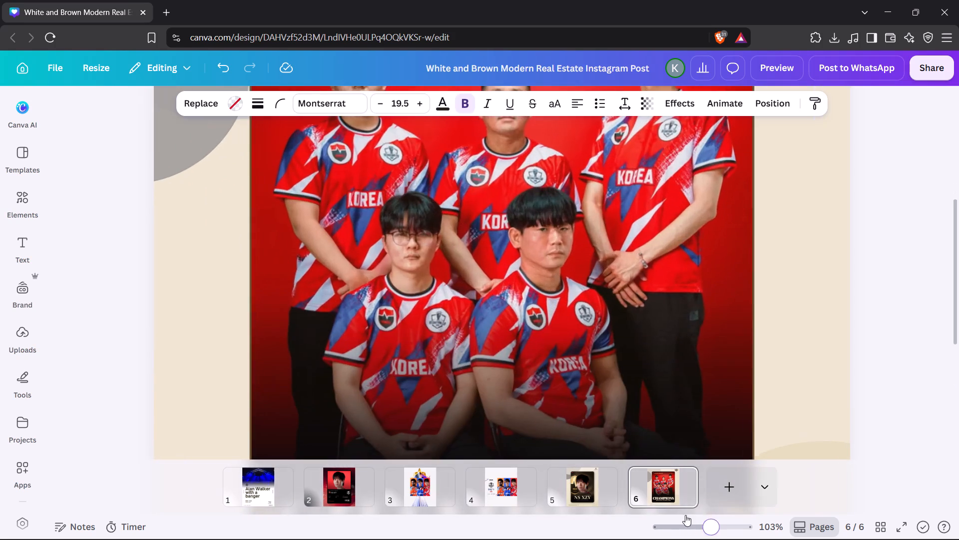
{"action": "scroll", "coordinate": [544, 354], "scroll_direction": "down", "scroll_amount": 9}
{"action": "double_click", "coordinate": [394, 406]}
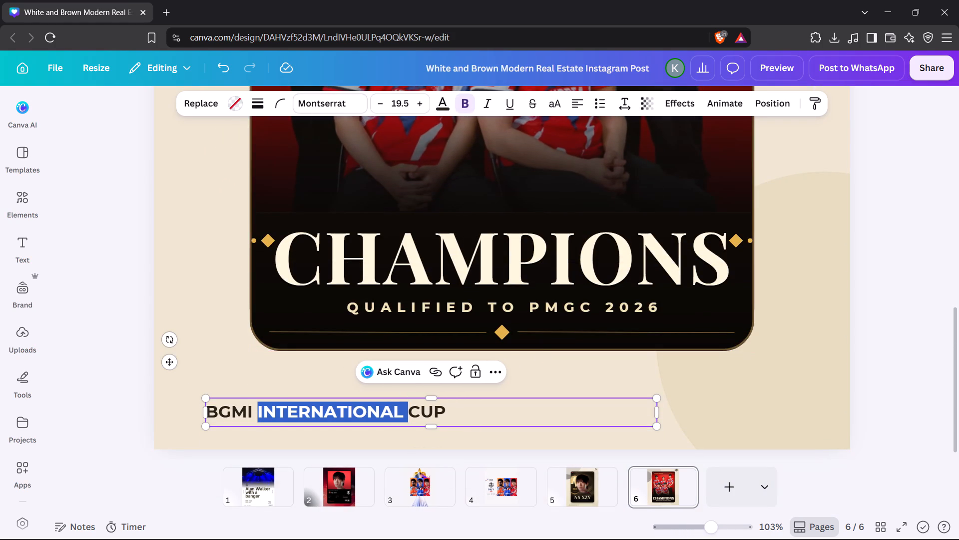
{"action": "key", "text": "ctrl+a"}
{"action": "type", "text": "CORE ESPORTS"}
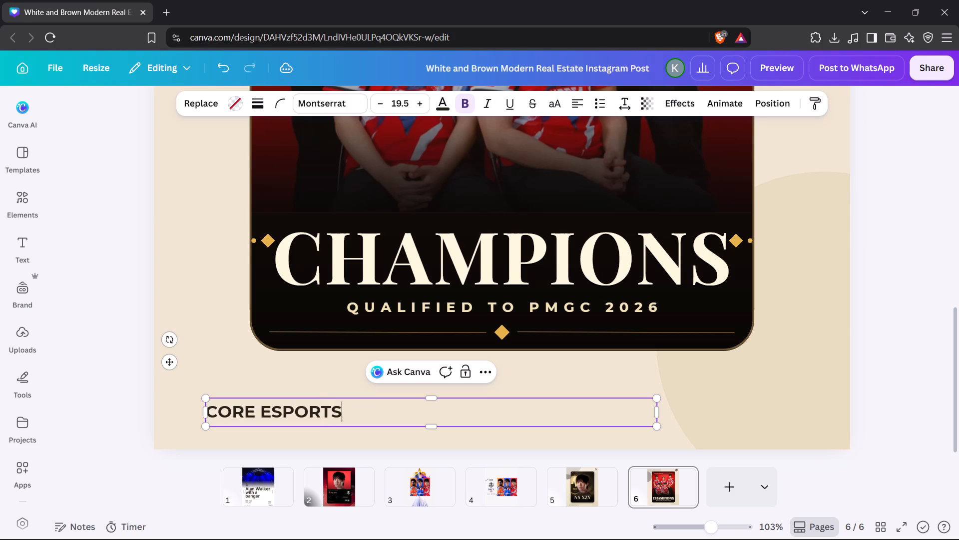
{"action": "left_click", "coordinate": [900, 360]}
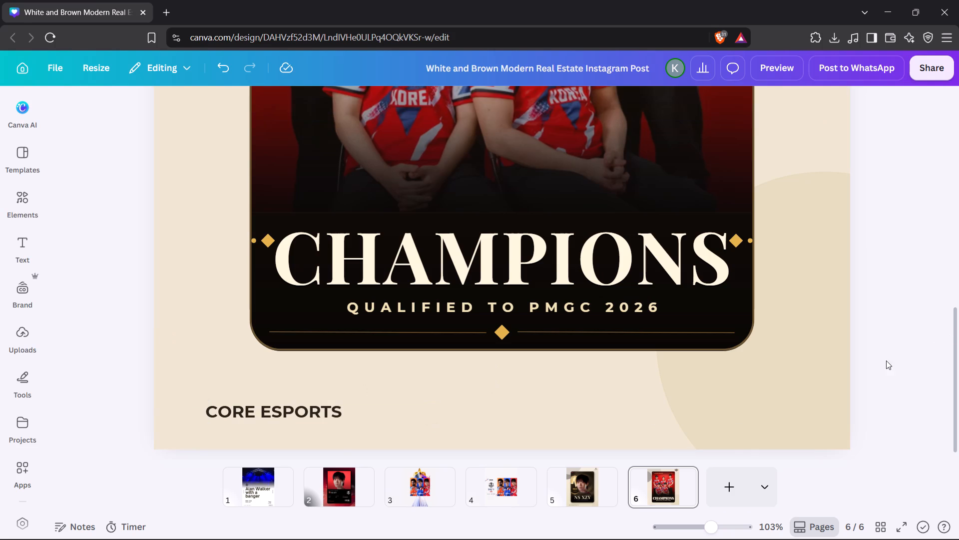
Center-align the CORE ESPORTS text and widen its text box to span the full page width.
{"action": "left_click_drag", "start_coordinate": [704, 532], "coordinate": [691, 536]}
{"action": "scroll", "coordinate": [759, 342], "scroll_direction": "up", "scroll_amount": 2}
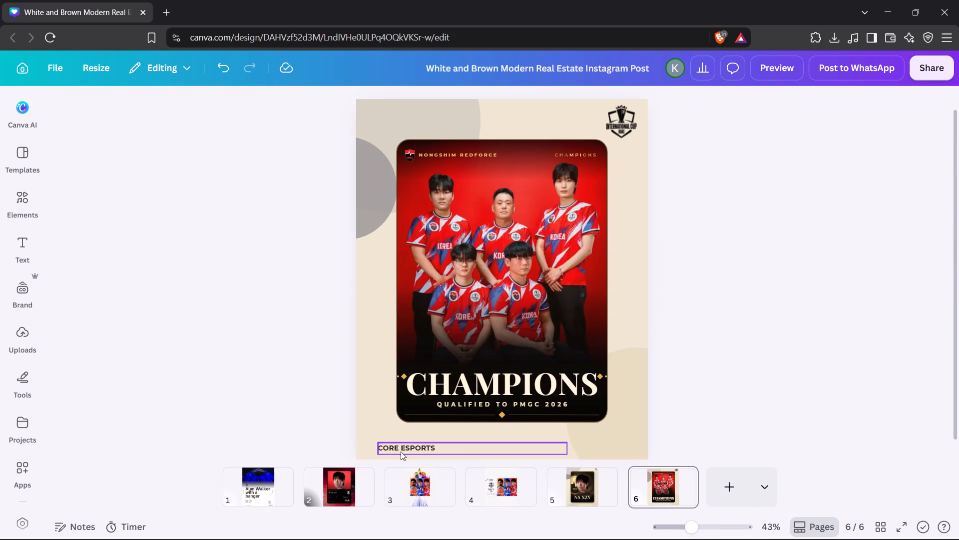
{"action": "left_click", "coordinate": [401, 450]}
{"action": "left_click", "coordinate": [584, 98]}
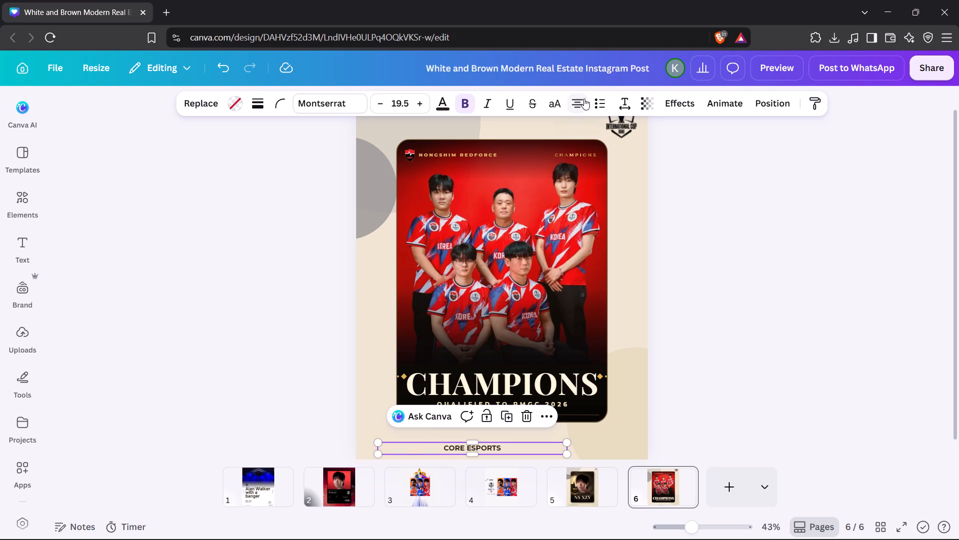
{"action": "left_click", "coordinate": [796, 351]}
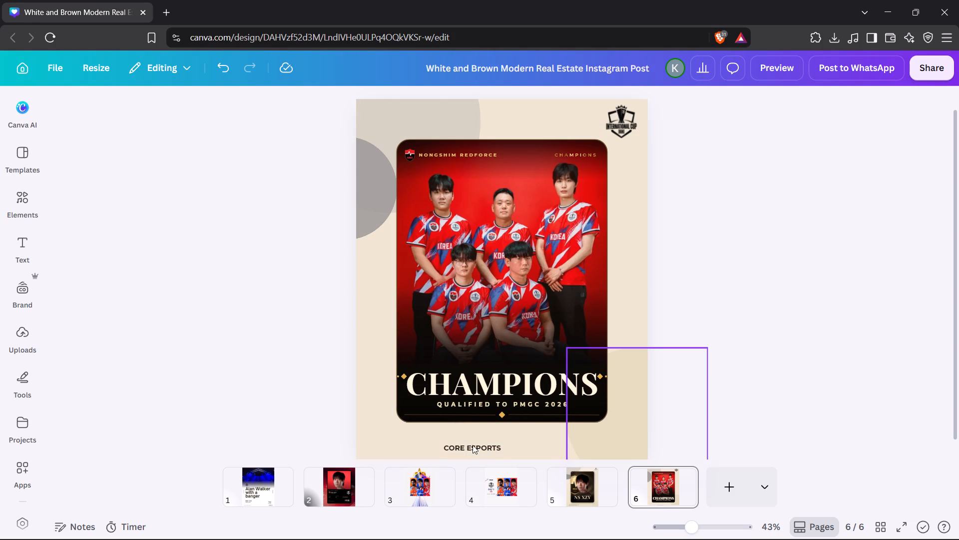
{"action": "left_click", "coordinate": [473, 445]}
{"action": "left_click_drag", "start_coordinate": [378, 447], "coordinate": [373, 448]}
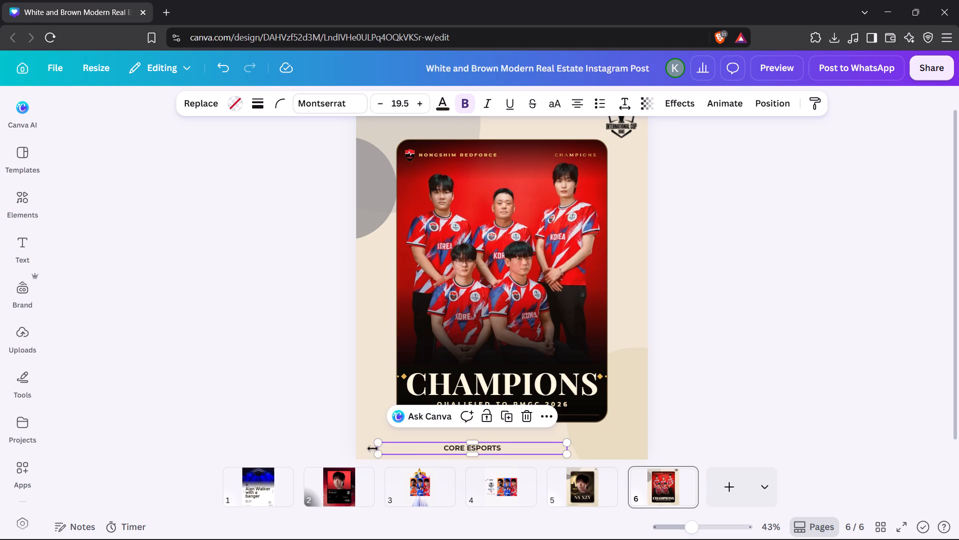
{"action": "left_click_drag", "start_coordinate": [373, 448], "coordinate": [357, 451]}
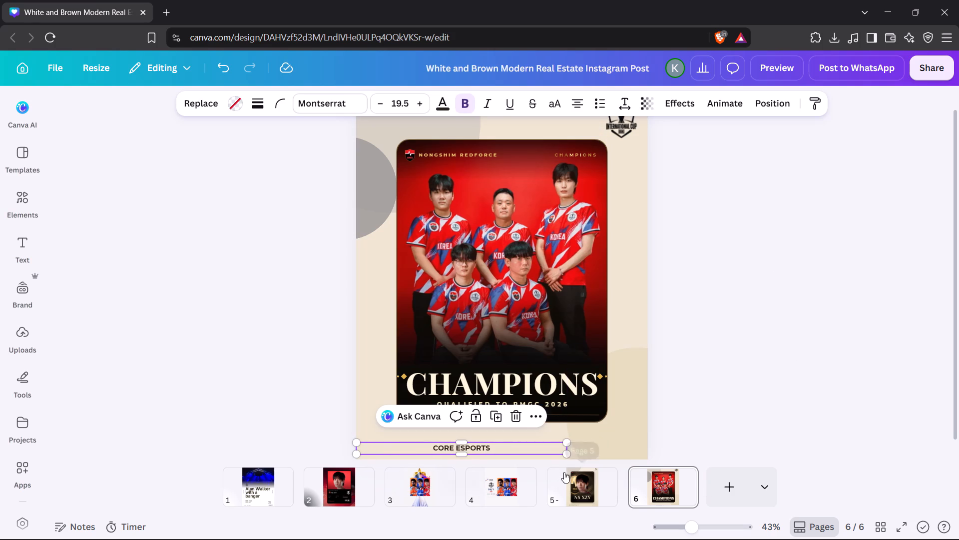
{"action": "left_click_drag", "start_coordinate": [567, 448], "coordinate": [638, 452]}
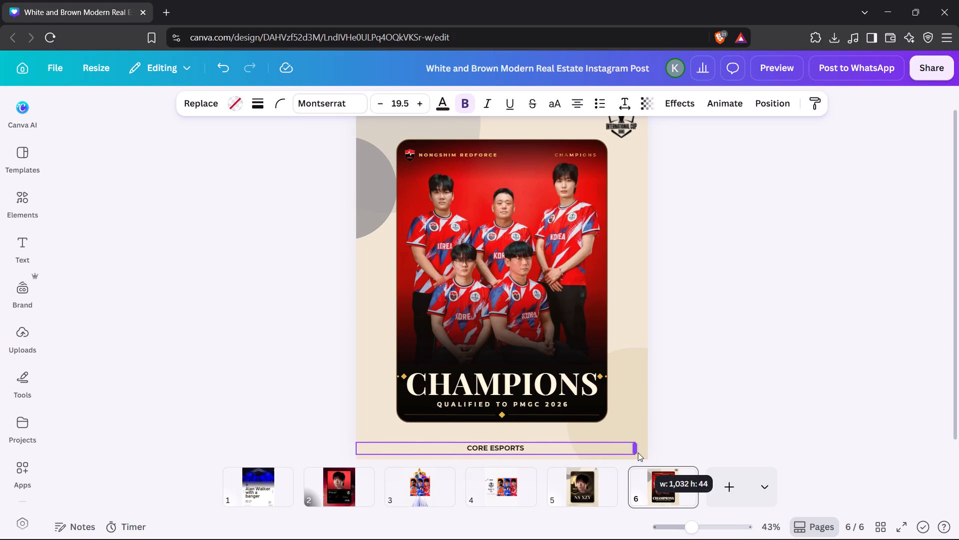
{"action": "left_click_drag", "start_coordinate": [638, 452], "coordinate": [649, 451]}
{"action": "left_click", "coordinate": [770, 374]}
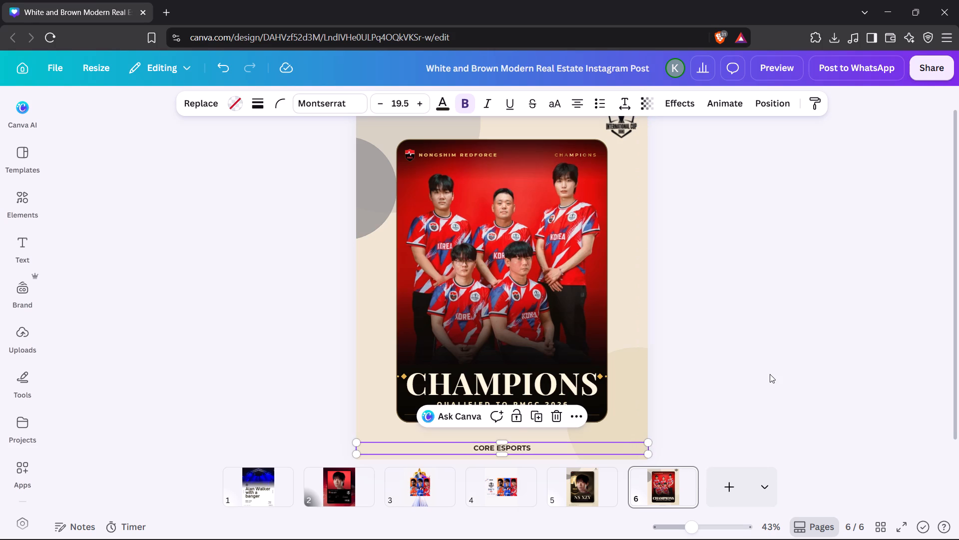
Change the font of the CORE ESPORTS text to ADA Hybrid.
{"action": "scroll", "coordinate": [720, 373], "scroll_direction": "up", "scroll_amount": 1}
{"action": "scroll", "coordinate": [707, 366], "scroll_direction": "down", "scroll_amount": 3}
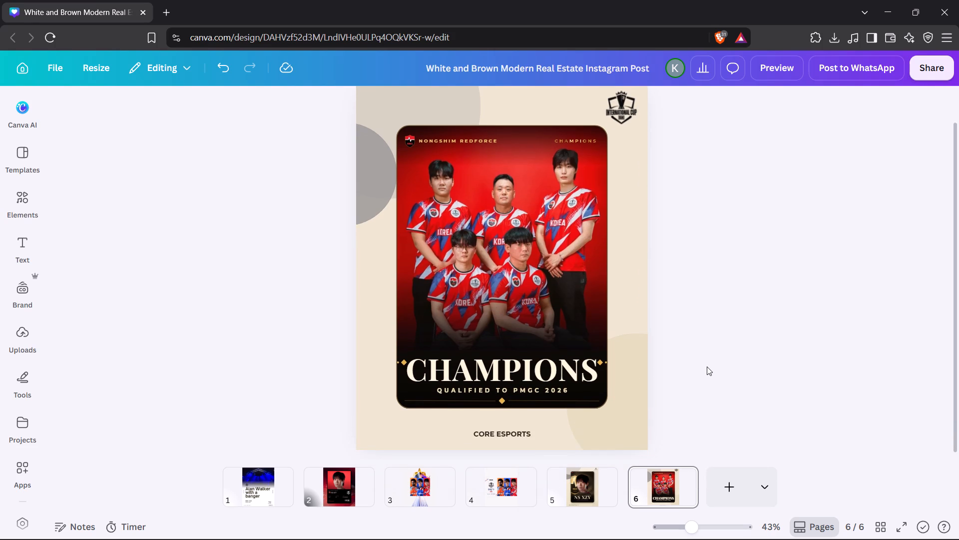
{"action": "left_click", "coordinate": [498, 428]}
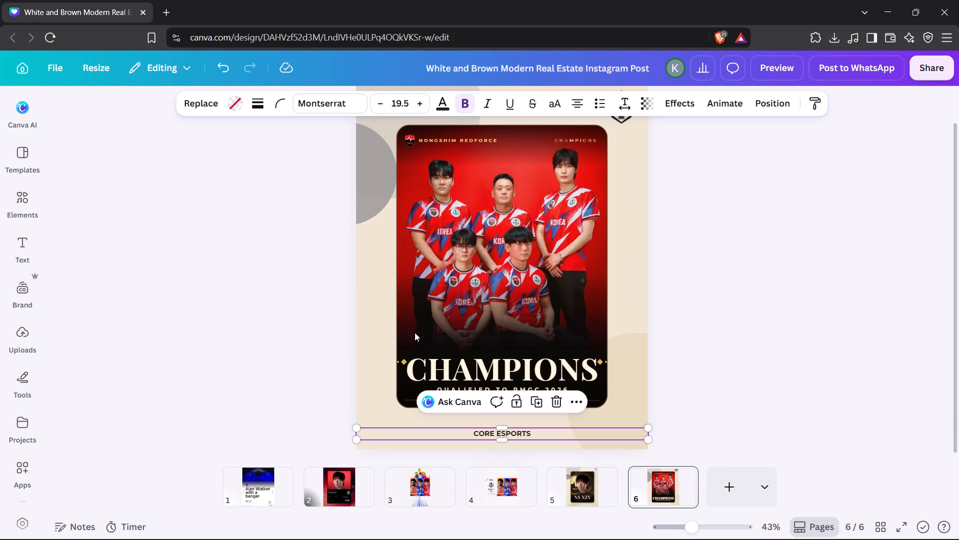
{"action": "left_click", "coordinate": [338, 109]}
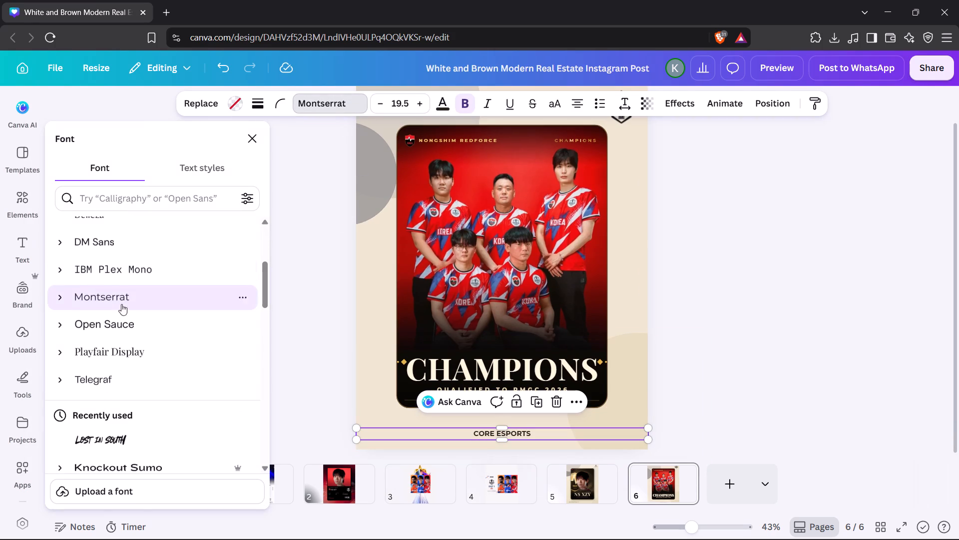
{"action": "scroll", "coordinate": [132, 421], "scroll_direction": "down", "scroll_amount": 3}
{"action": "scroll", "coordinate": [122, 352], "scroll_direction": "up", "scroll_amount": 5}
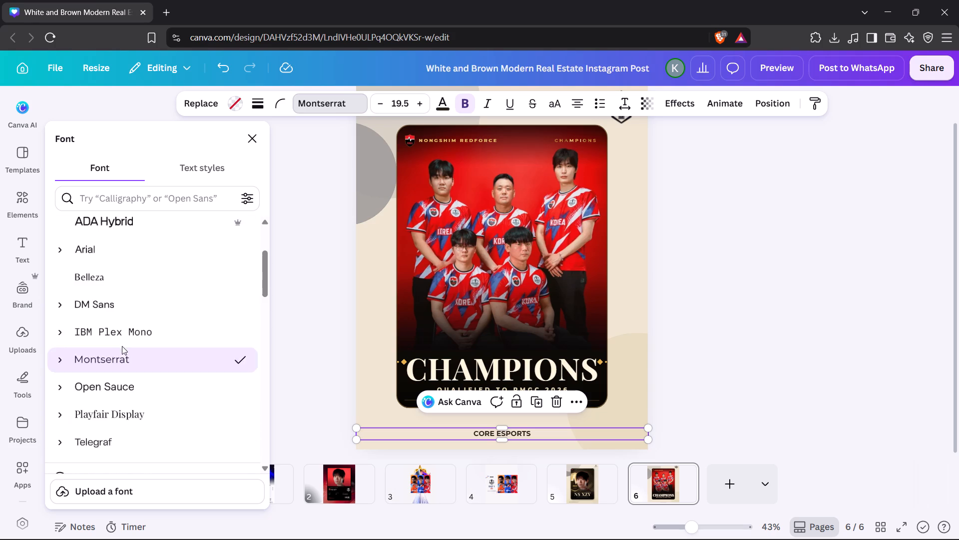
{"action": "scroll", "coordinate": [122, 346], "scroll_direction": "up", "scroll_amount": 2}
{"action": "left_click", "coordinate": [119, 339]}
{"action": "left_click", "coordinate": [740, 366]}
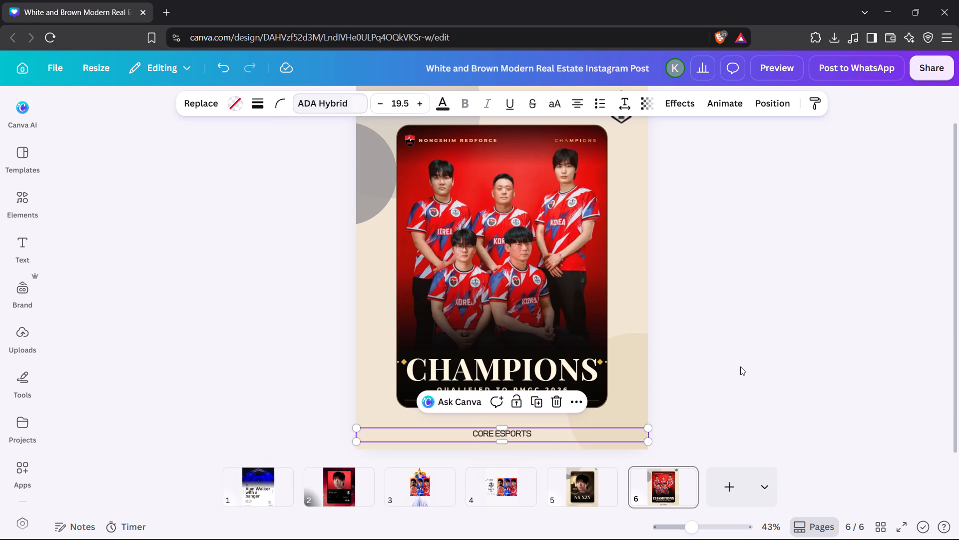
{"action": "left_click", "coordinate": [740, 366]}
Add the orange and navy circular C logo from the uploads to page 6 and remove its background.
{"action": "scroll", "coordinate": [298, 210], "scroll_direction": "up", "scroll_amount": 2}
{"action": "left_click", "coordinate": [636, 141]}
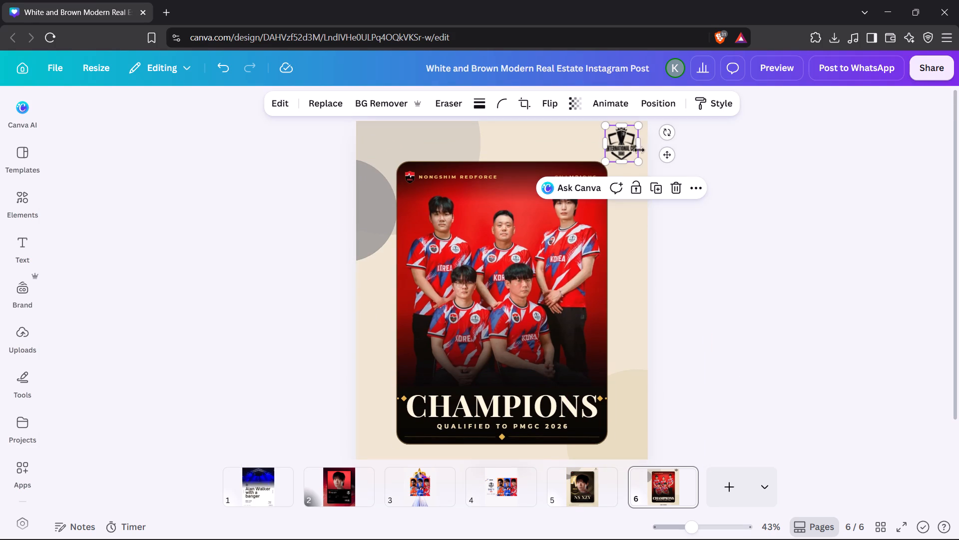
{"action": "left_click", "coordinate": [700, 264]}
{"action": "left_click", "coordinate": [26, 345]}
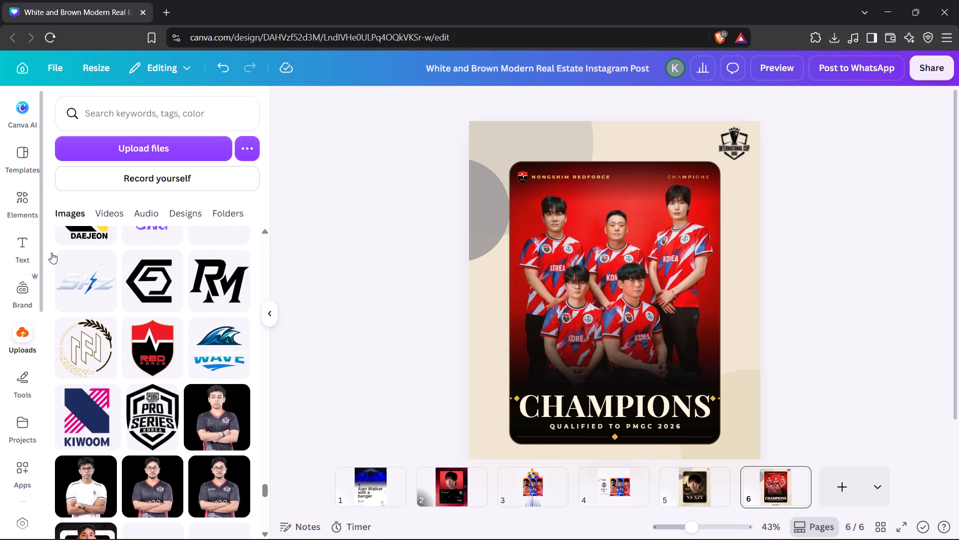
{"action": "scroll", "coordinate": [136, 322], "scroll_direction": "down", "scroll_amount": 18}
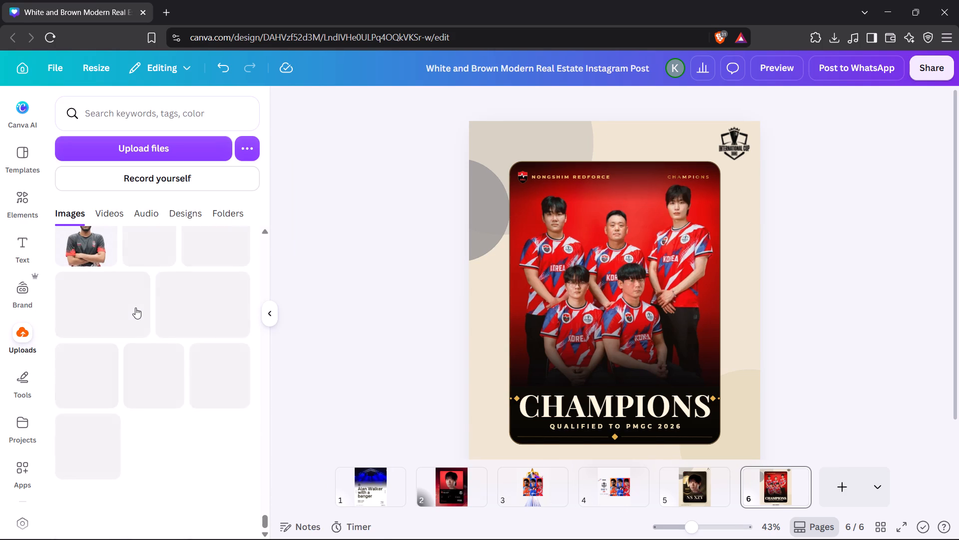
{"action": "scroll", "coordinate": [135, 307], "scroll_direction": "down", "scroll_amount": 14}
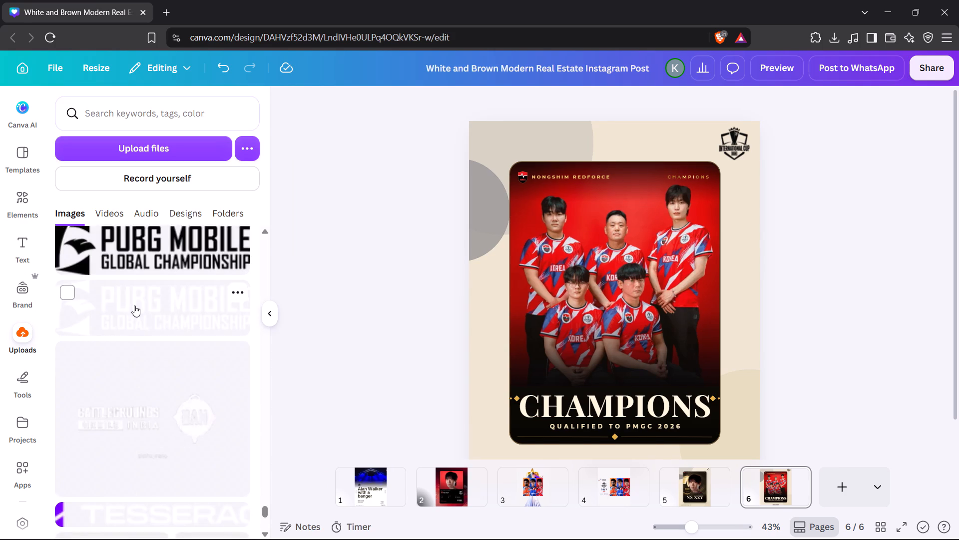
{"action": "scroll", "coordinate": [134, 305], "scroll_direction": "down", "scroll_amount": 5}
{"action": "scroll", "coordinate": [134, 305], "scroll_direction": "up", "scroll_amount": 8}
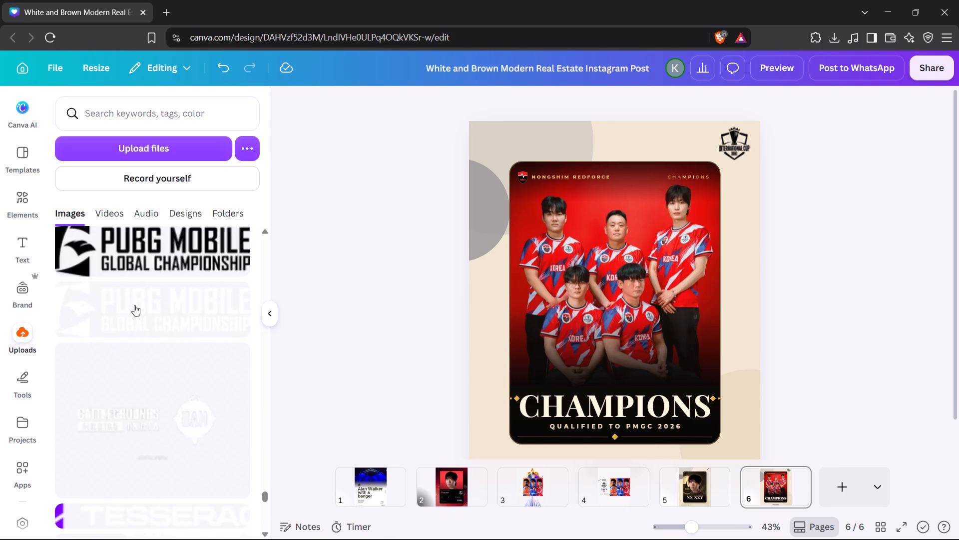
{"action": "scroll", "coordinate": [134, 304], "scroll_direction": "up", "scroll_amount": 5}
{"action": "left_click", "coordinate": [99, 481]}
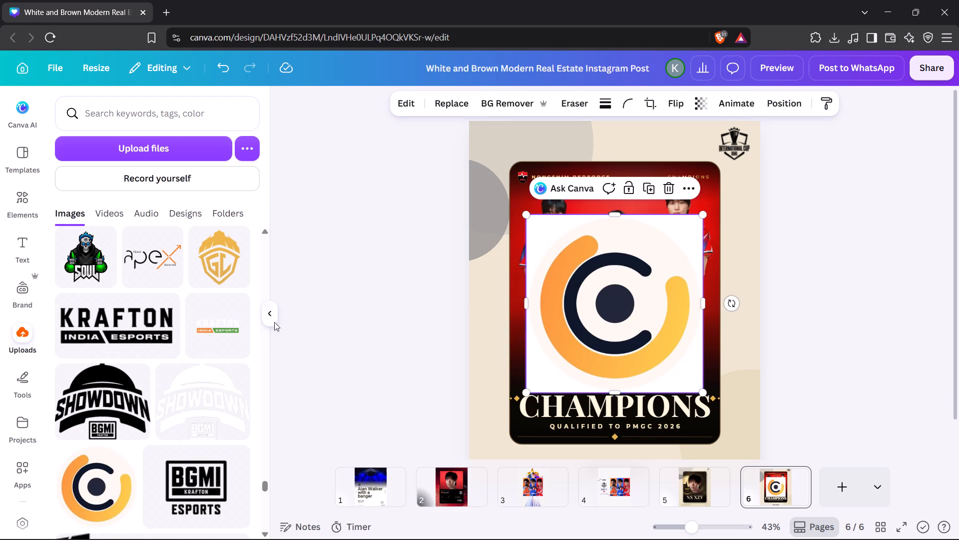
{"action": "left_click", "coordinate": [265, 312]}
{"action": "left_click", "coordinate": [348, 104]}
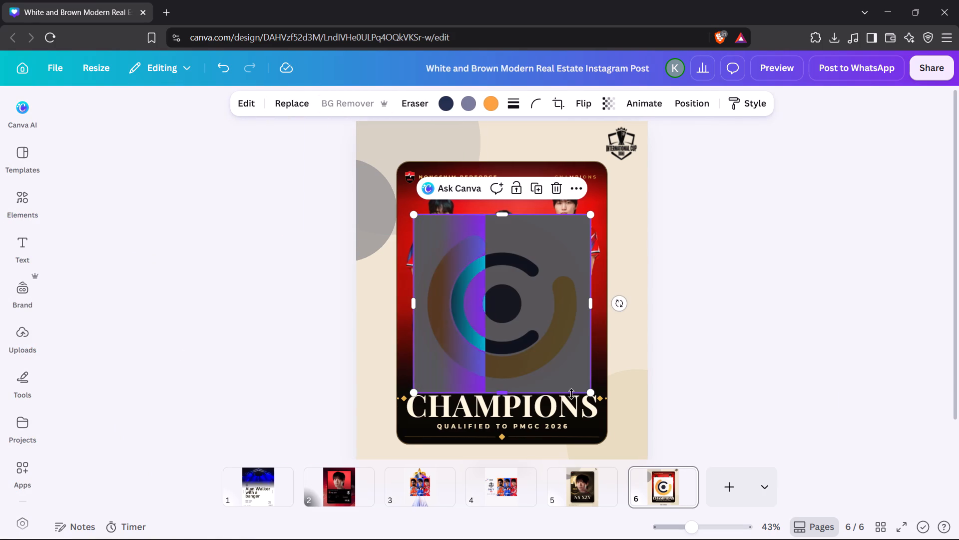
Scale the circular C logo down proportionally to a small badge, undoing any accidental crop.
{"action": "left_click_drag", "start_coordinate": [582, 397], "coordinate": [543, 373]}
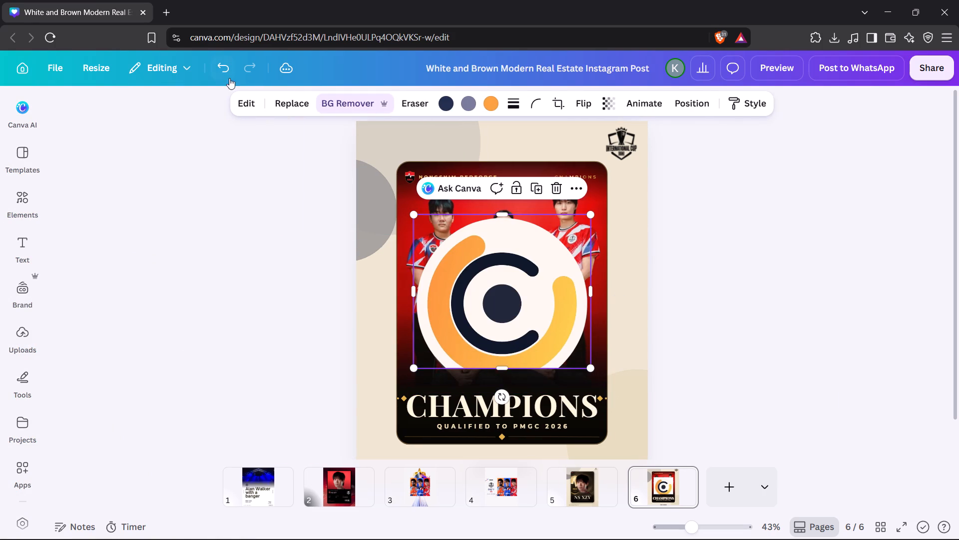
{"action": "left_click", "coordinate": [230, 71]}
{"action": "left_click_drag", "start_coordinate": [586, 395], "coordinate": [485, 301]}
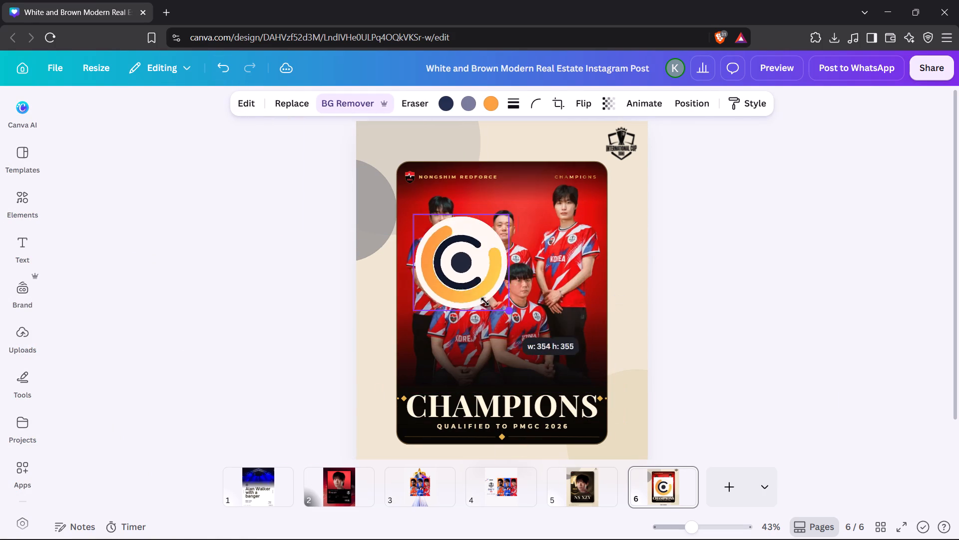
{"action": "left_click_drag", "start_coordinate": [485, 301], "coordinate": [415, 249]}
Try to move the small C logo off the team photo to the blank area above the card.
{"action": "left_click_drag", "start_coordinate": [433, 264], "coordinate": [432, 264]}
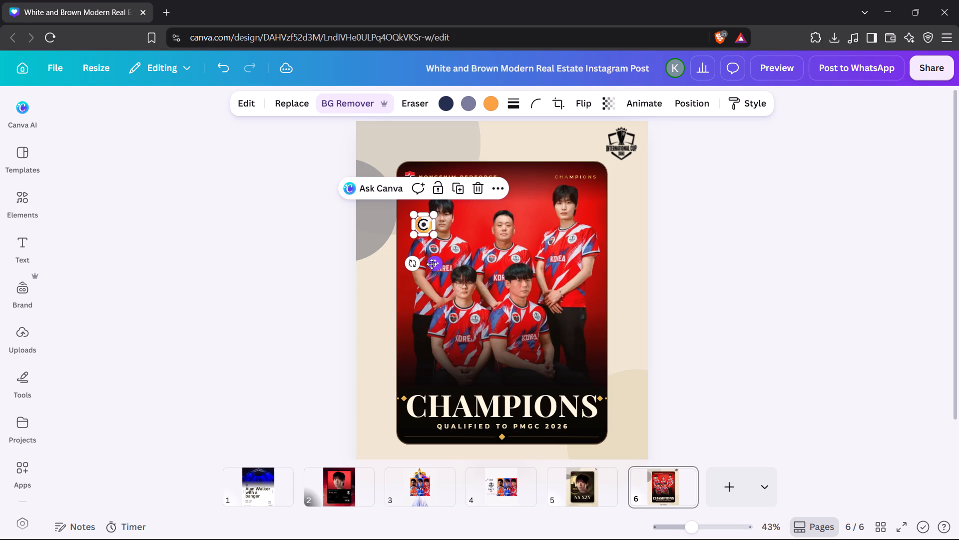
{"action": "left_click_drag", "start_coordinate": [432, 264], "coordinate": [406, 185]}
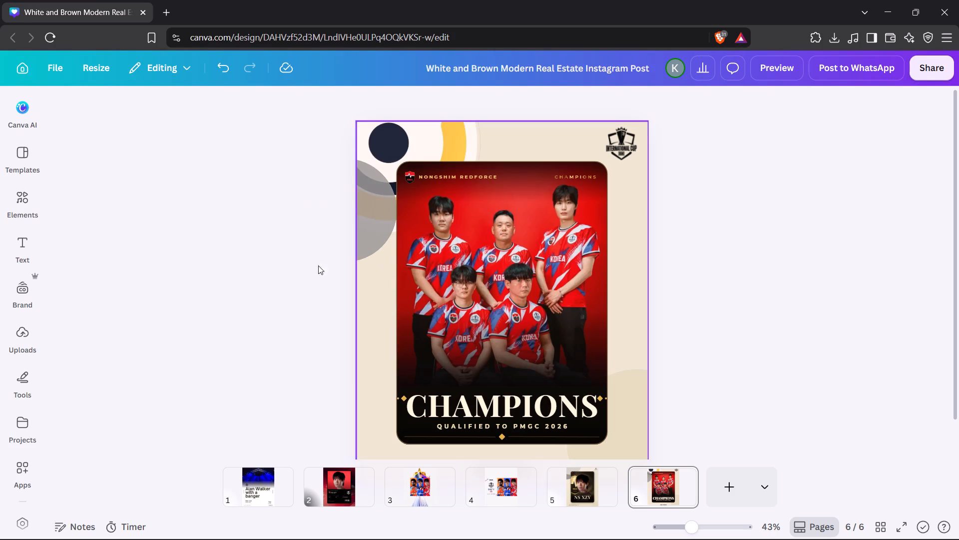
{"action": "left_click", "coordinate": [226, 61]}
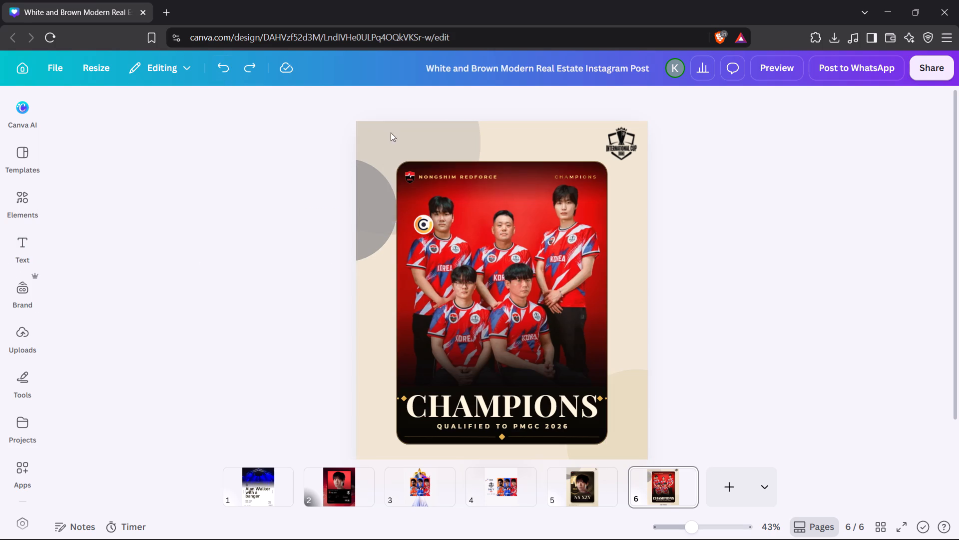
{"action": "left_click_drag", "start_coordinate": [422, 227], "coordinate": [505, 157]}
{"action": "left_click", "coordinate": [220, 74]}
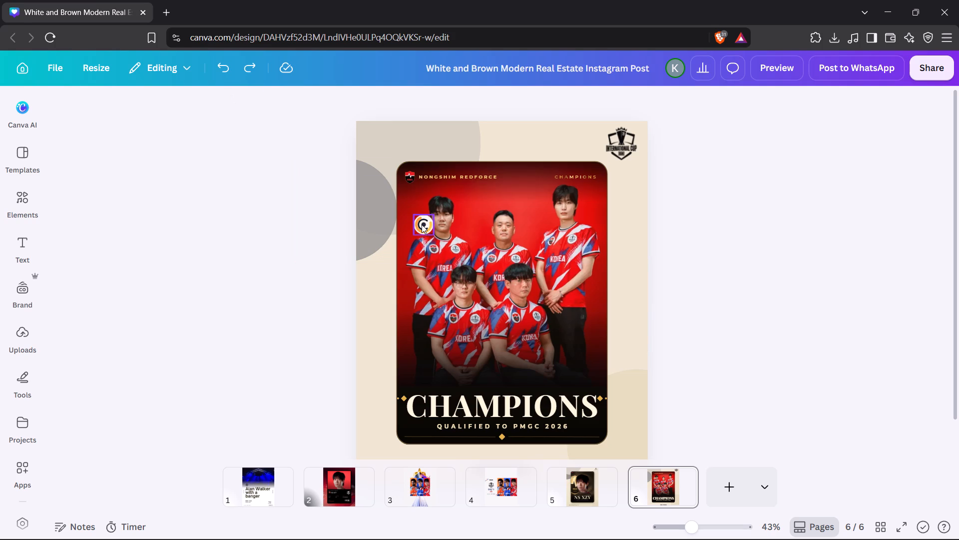
Nudge the small C logo into the page's upper-left corner, roughly level with the International Cup logo opposite.
{"action": "left_click", "coordinate": [422, 224]}
{"action": "key", "text": "Up"}
{"action": "key", "text": "Up"}
{"action": "key", "text": "Up"}
{"action": "key", "text": "Up"}
{"action": "key", "text": "Up"}
{"action": "key", "text": "Up"}
{"action": "key", "text": "Up"}
{"action": "key", "text": "Up"}
{"action": "key", "text": "Up"}
{"action": "key", "text": "Up"}
{"action": "key", "text": "Up"}
{"action": "key", "text": "Up"}
{"action": "key", "text": "Up"}
{"action": "key", "text": "Up"}
{"action": "key", "text": "Up"}
{"action": "key", "text": "Up"}
{"action": "key", "text": "Up"}
{"action": "key", "text": "Up"}
{"action": "key", "text": "Up"}
{"action": "key", "text": "Up"}
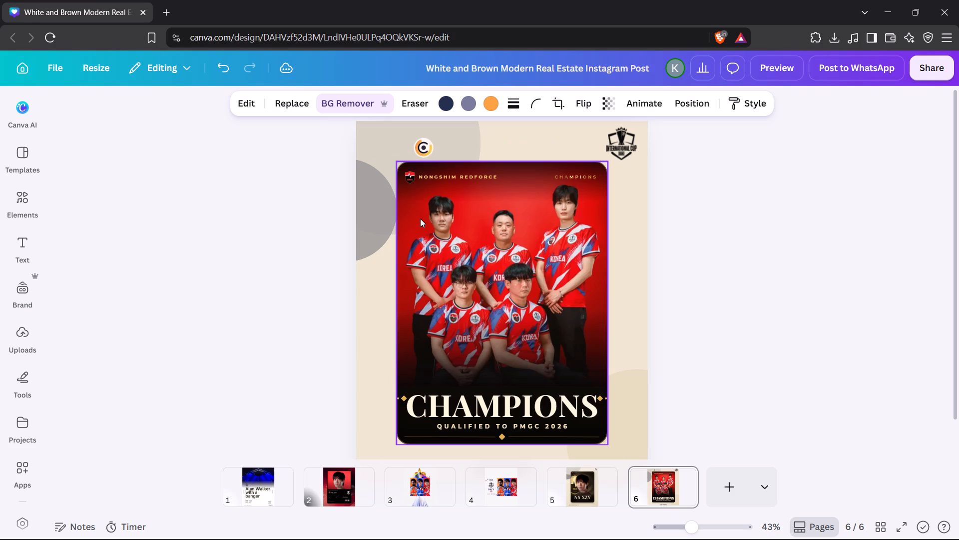
{"action": "key", "text": "Left"}
{"action": "key", "text": "Left"}
{"action": "key", "text": "Left"}
{"action": "key", "text": "Left"}
{"action": "key", "text": "Left"}
{"action": "key", "text": "Left"}
{"action": "key", "text": "Left"}
{"action": "key", "text": "Left"}
{"action": "key", "text": "Left"}
{"action": "key", "text": "Left"}
{"action": "key", "text": "Left"}
{"action": "key", "text": "Left"}
{"action": "key", "text": "Left"}
{"action": "key", "text": "Left"}
{"action": "key", "text": "Left"}
{"action": "key", "text": "Left"}
{"action": "key", "text": "Left"}
{"action": "key", "text": "Left"}
{"action": "key", "text": "Left"}
{"action": "key", "text": "Left"}
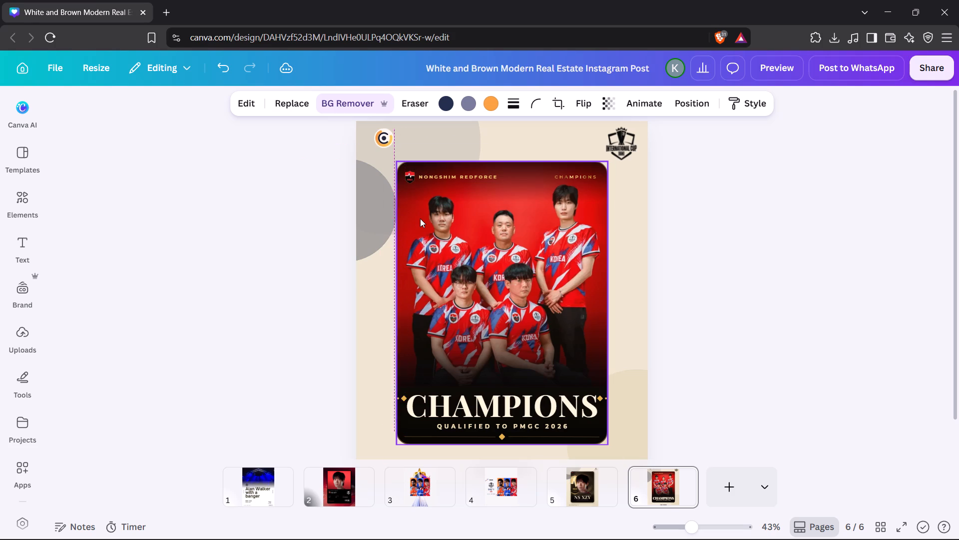
{"action": "key", "text": "Right"}
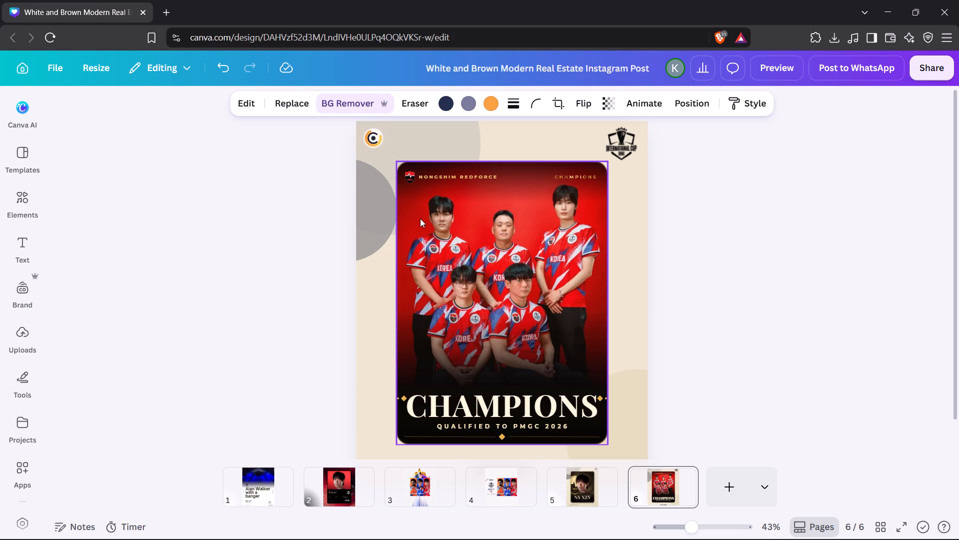
{"action": "key", "text": "Right"}
{"action": "key", "text": "Right"}
{"action": "key", "text": "Right"}
{"action": "key", "text": "Right"}
{"action": "key", "text": "Right"}
{"action": "key", "text": "Down"}
{"action": "key", "text": "Down"}
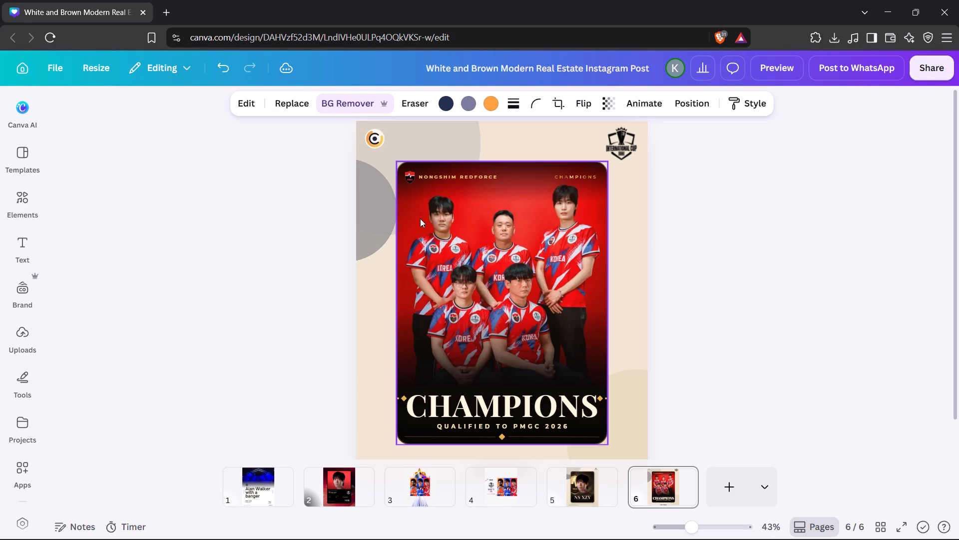
Nudge the small C logo down until it sits level with the International Cup logo in the opposite corner of page 6.
{"action": "key", "text": "Down"}
{"action": "key", "text": "Down"}
{"action": "key", "text": "Down"}
{"action": "key", "text": "Down"}
{"action": "key", "text": "Down"}
{"action": "key", "text": "Down"}
{"action": "key", "text": "Down"}
{"action": "key", "text": "Down"}
{"action": "key", "text": "Down"}
{"action": "key", "text": "Down"}
{"action": "key", "text": "Down"}
{"action": "key", "text": "Down"}
{"action": "key", "text": "Up"}
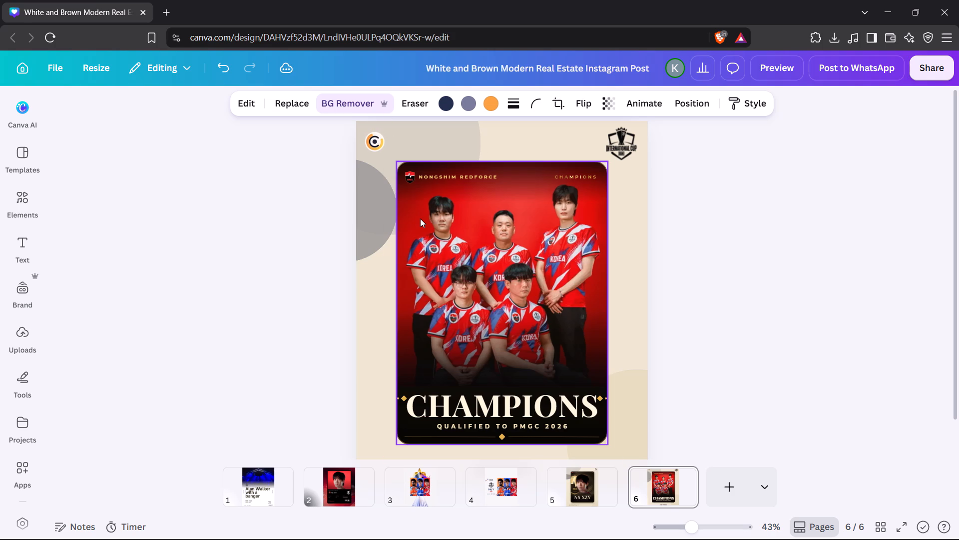
{"action": "key", "text": "Up"}
{"action": "key", "text": "Up"}
{"action": "key", "text": "Up"}
{"action": "key", "text": "Down"}
{"action": "key", "text": "Down"}
{"action": "key", "text": "Down"}
{"action": "key", "text": "Down"}
{"action": "key", "text": "Down"}
{"action": "key", "text": "Down"}
{"action": "key", "text": "Down"}
{"action": "key", "text": "Up"}
{"action": "left_click", "coordinate": [841, 324]}
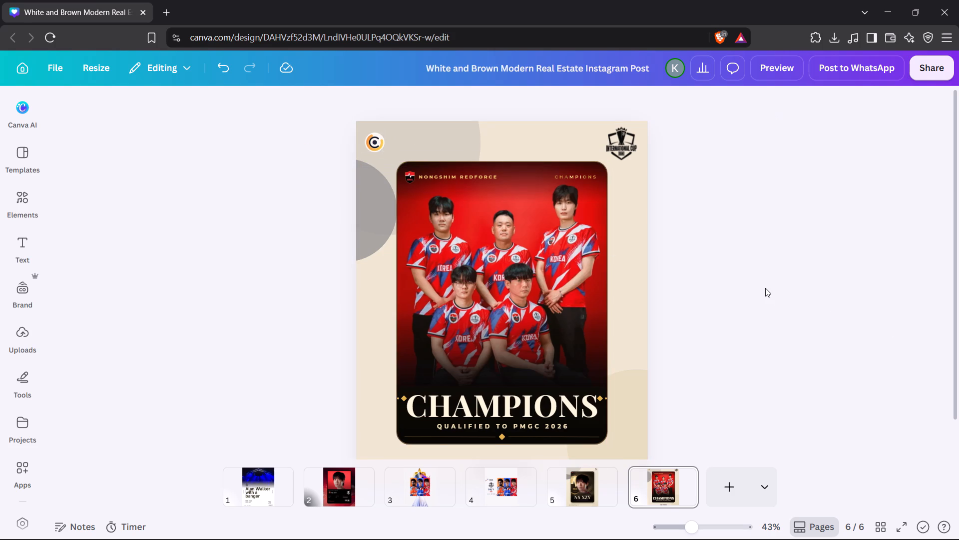
Arrange the cream Champions poster's window beside the one with the dark brown Champions poster and compare the two designs.
{"action": "scroll", "coordinate": [765, 288], "scroll_direction": "down", "scroll_amount": 5}
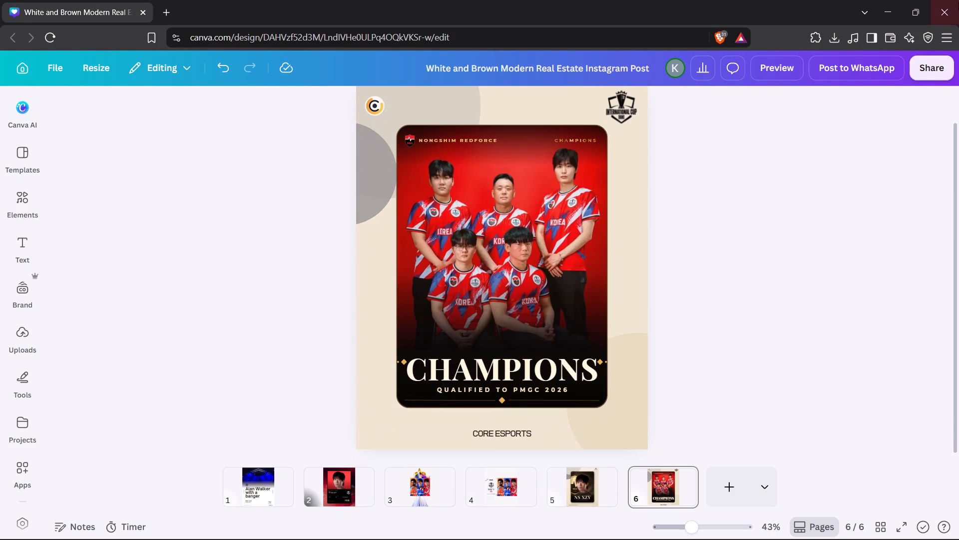
{"action": "left_click", "coordinate": [843, 36]}
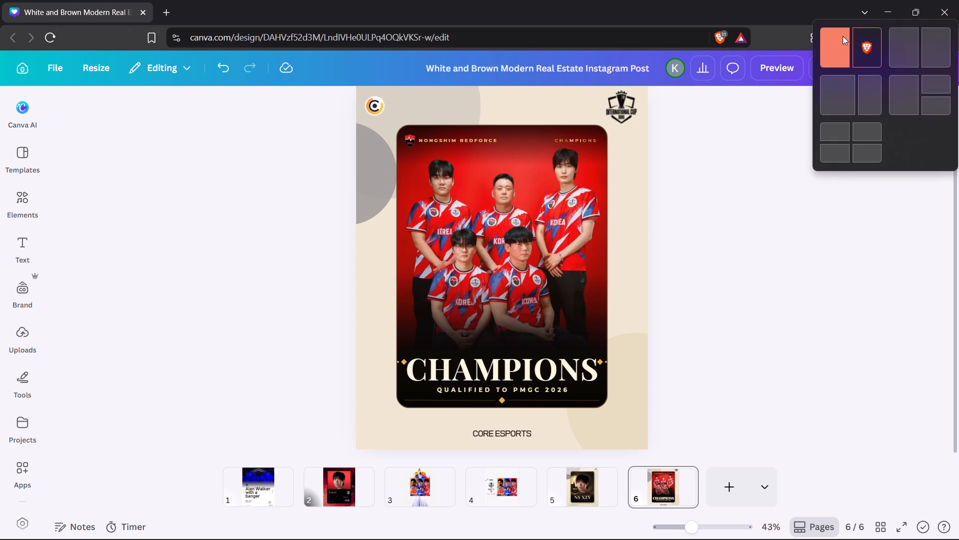
{"action": "left_click", "coordinate": [929, 347]}
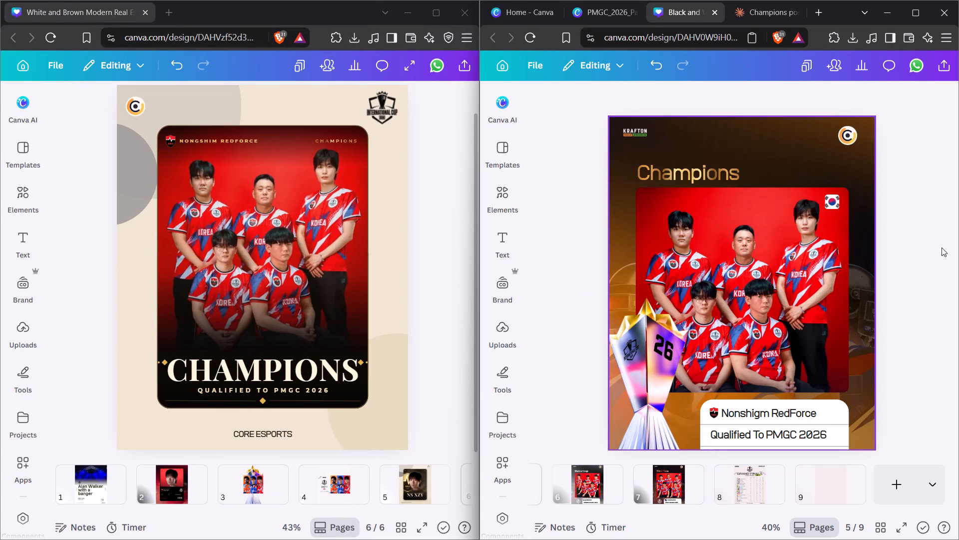
{"action": "left_click", "coordinate": [924, 235]}
{"action": "left_click", "coordinate": [426, 531]}
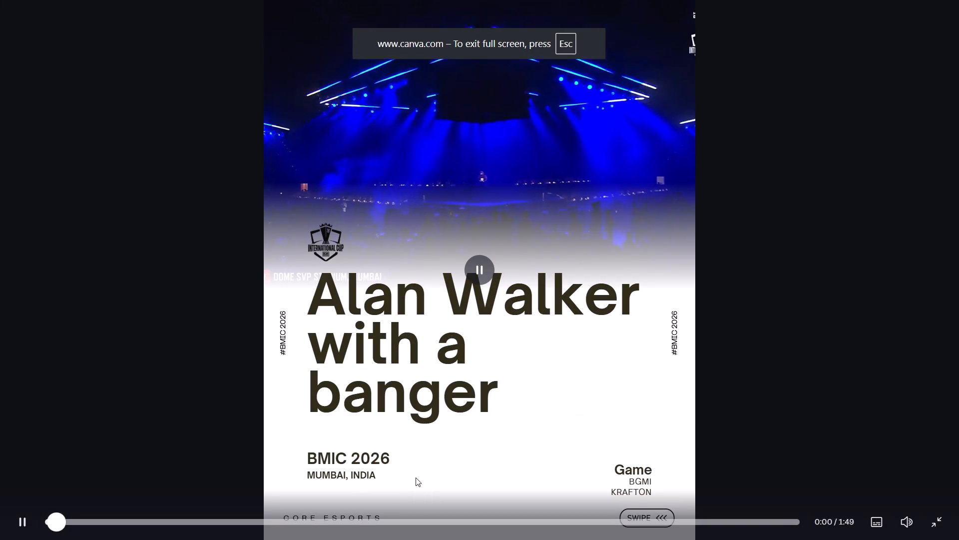
{"action": "left_click", "coordinate": [931, 523]}
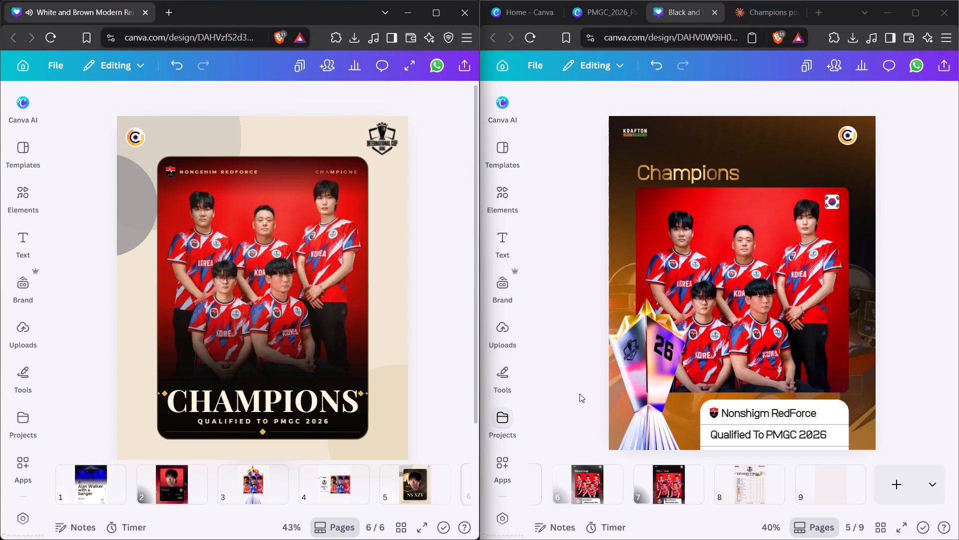
{"action": "left_click", "coordinate": [418, 365]}
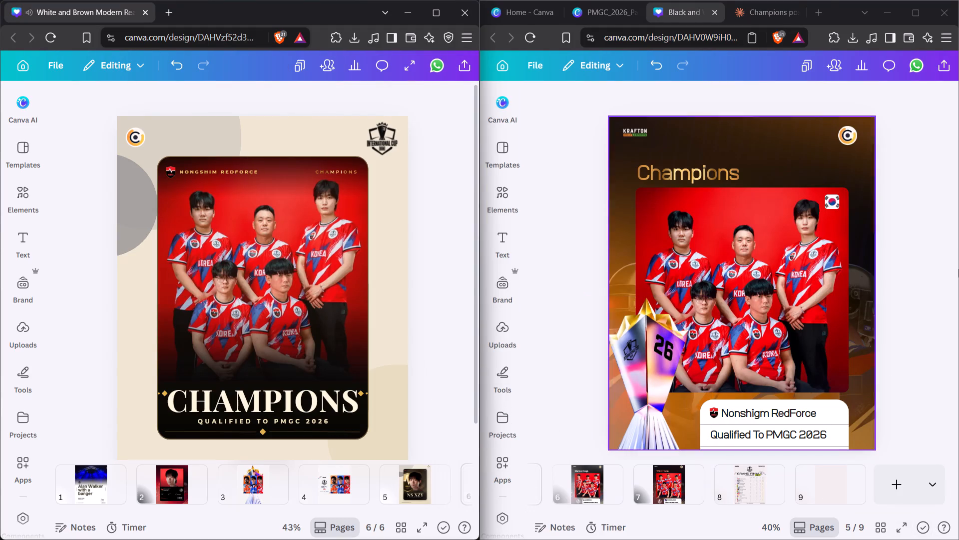
Switch to the YouTube window playing the BMIC 2026 Day 3 watch party stream.
{"action": "key", "text": "alt+Tab"}
{"action": "key", "text": "alt+Tab"}
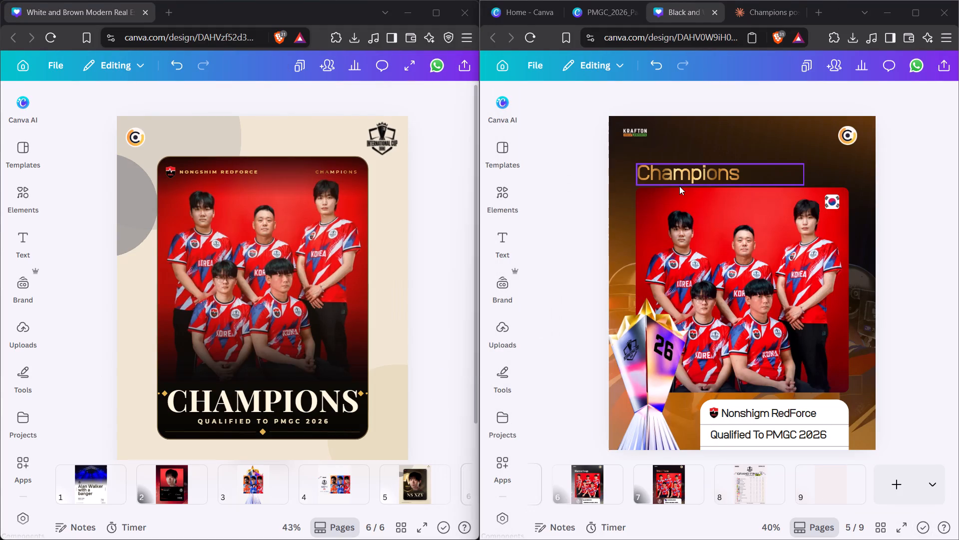
{"action": "key", "text": "alt+Tab"}
{"action": "key", "text": "alt+Tab"}
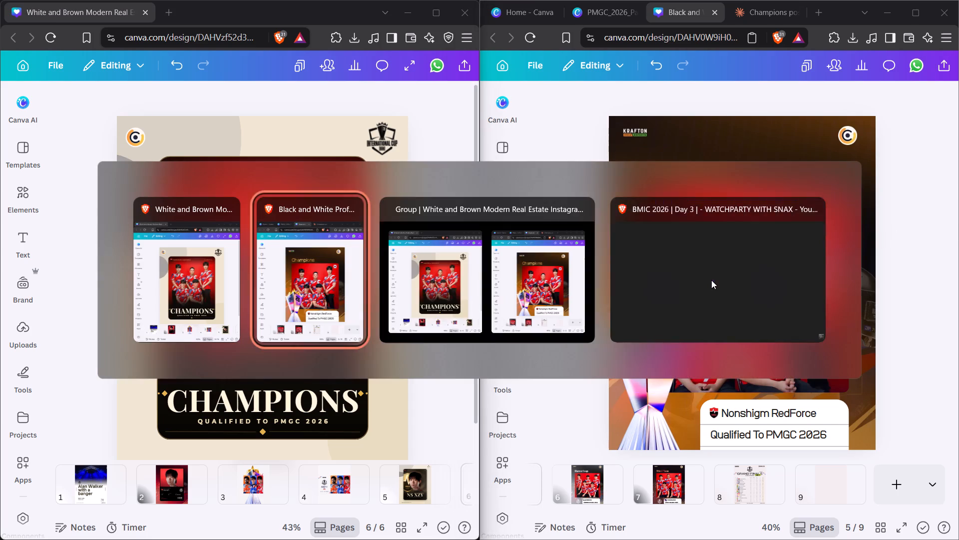
{"action": "key", "text": "alt+Tab"}
{"action": "key", "text": "alt+Tab"}
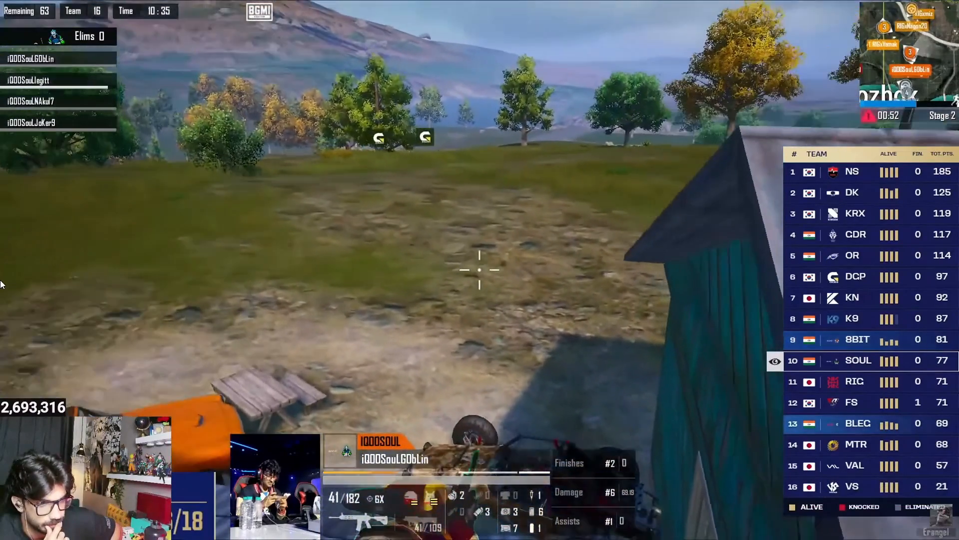